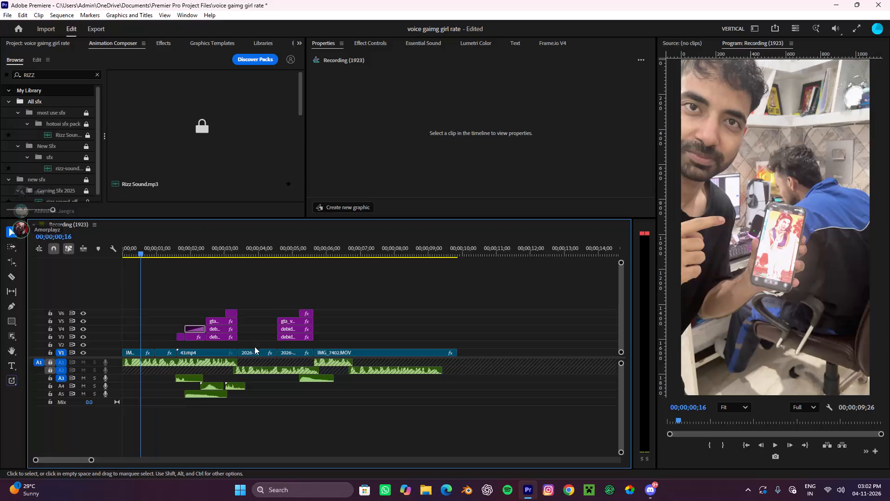
Play the sequence through the second overlay group to review the picture and sound.
{"action": "left_click", "coordinate": [256, 274]}
{"action": "key", "text": "space"}
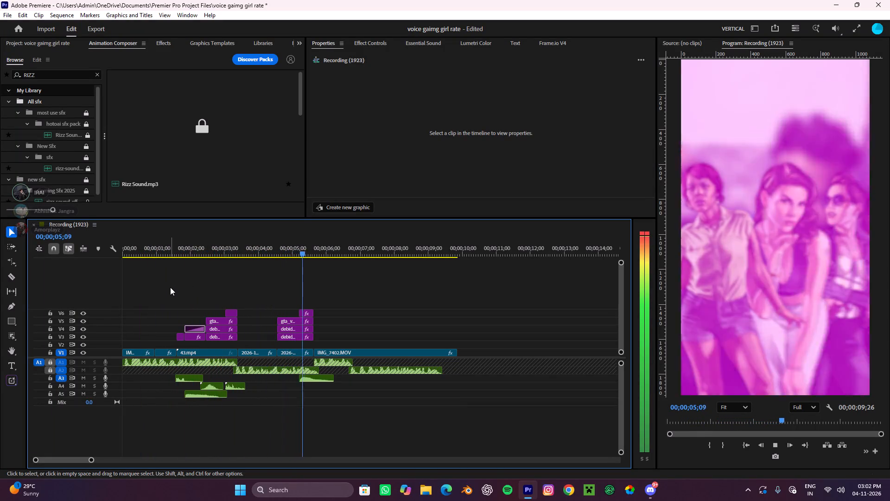
{"action": "key", "text": "space"}
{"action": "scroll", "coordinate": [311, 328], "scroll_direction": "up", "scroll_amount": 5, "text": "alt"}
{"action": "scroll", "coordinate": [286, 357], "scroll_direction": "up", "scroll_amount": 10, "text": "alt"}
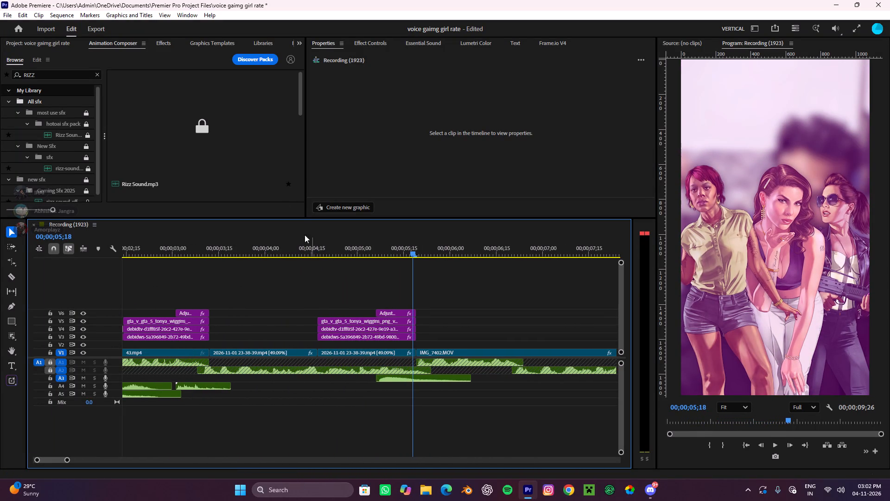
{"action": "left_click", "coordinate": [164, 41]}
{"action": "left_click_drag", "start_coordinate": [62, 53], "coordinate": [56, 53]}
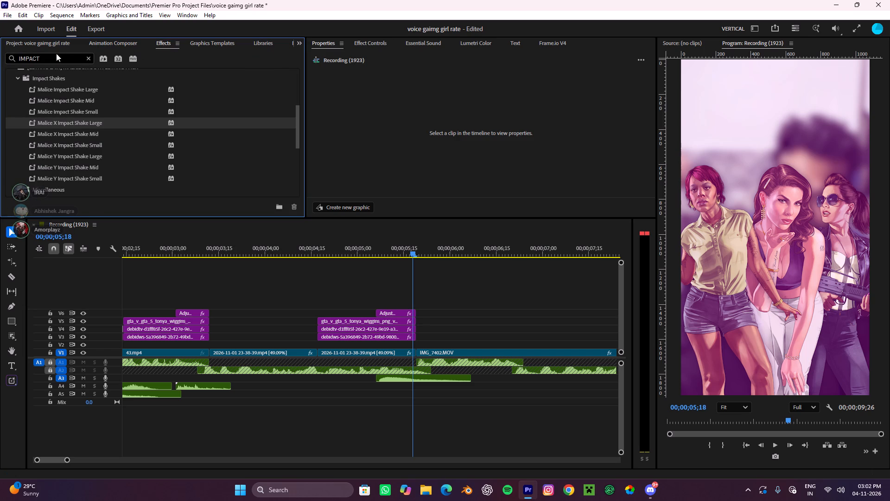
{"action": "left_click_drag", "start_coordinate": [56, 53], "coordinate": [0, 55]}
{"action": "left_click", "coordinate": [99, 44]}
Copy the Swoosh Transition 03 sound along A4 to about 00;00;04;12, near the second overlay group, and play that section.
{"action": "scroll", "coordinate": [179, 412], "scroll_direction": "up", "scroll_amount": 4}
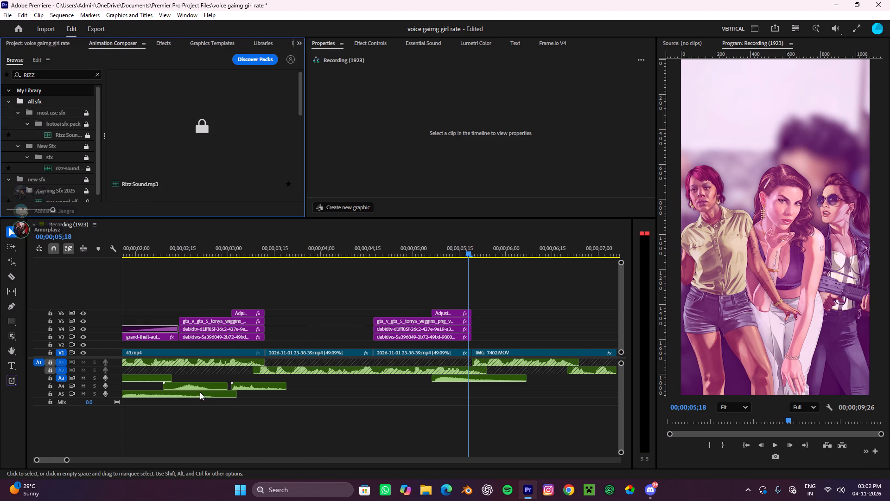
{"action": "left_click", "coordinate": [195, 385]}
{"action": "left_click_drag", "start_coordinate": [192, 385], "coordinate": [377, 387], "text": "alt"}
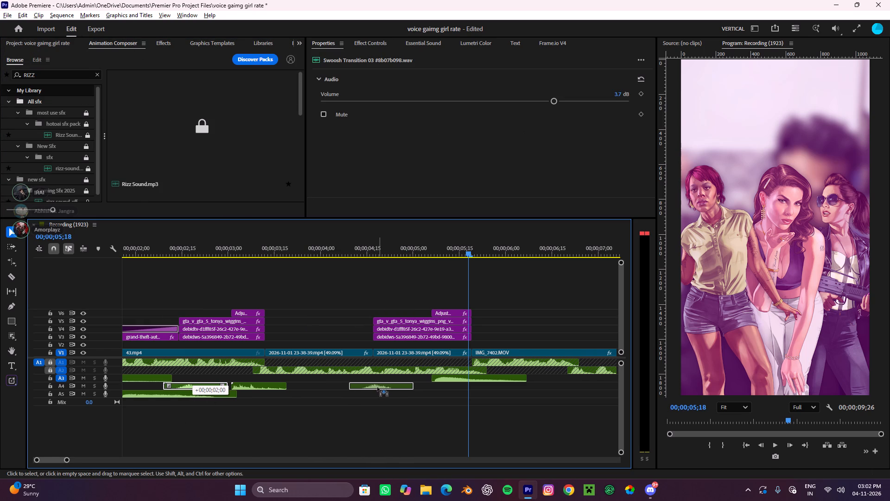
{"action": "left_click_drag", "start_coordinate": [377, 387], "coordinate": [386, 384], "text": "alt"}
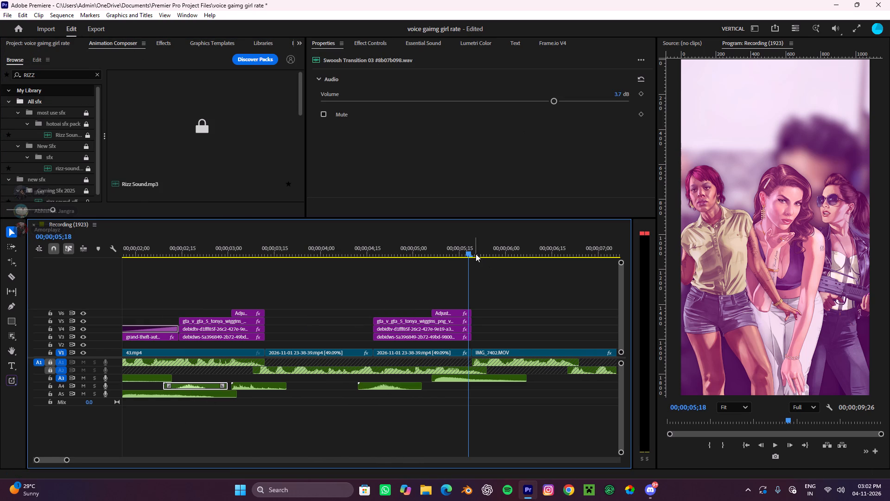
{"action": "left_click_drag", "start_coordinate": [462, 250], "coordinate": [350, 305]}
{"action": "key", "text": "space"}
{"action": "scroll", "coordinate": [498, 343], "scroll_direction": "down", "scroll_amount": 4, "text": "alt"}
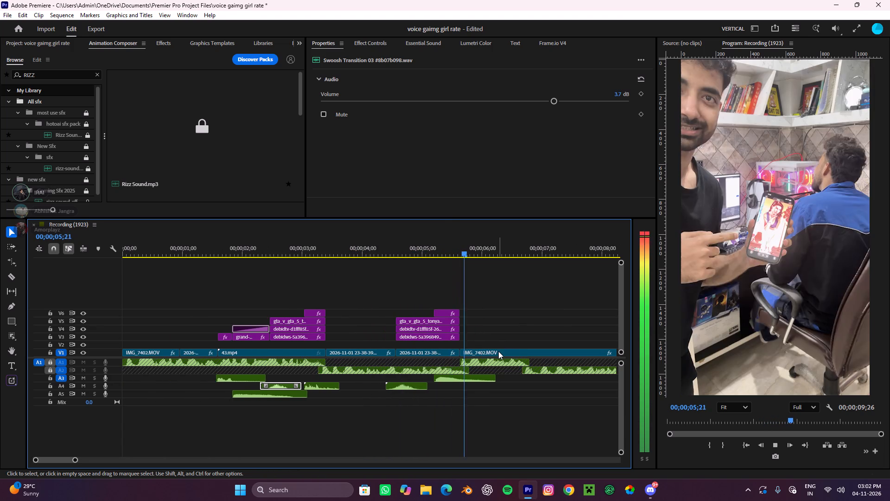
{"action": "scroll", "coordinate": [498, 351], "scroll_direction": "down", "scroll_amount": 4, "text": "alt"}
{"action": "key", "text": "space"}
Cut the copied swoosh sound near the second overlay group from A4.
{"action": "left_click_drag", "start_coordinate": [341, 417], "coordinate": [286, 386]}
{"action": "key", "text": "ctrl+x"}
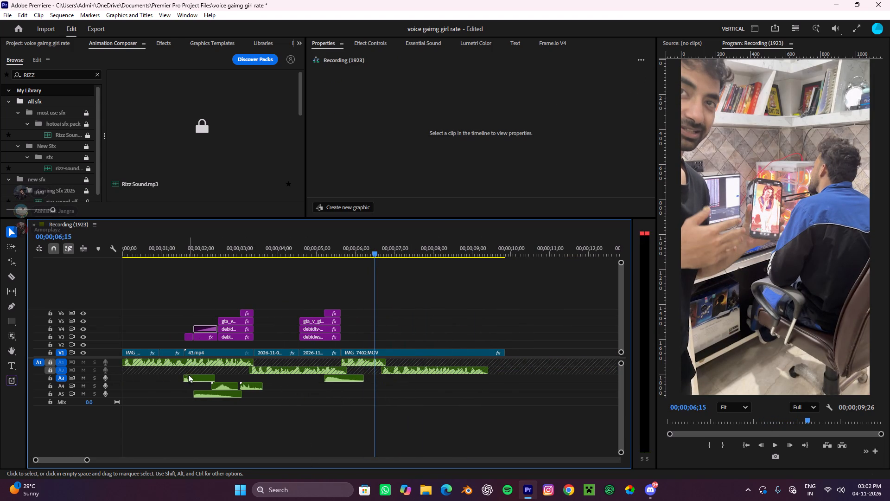
Copy the Breast Twitch.mp3 sound from A3 onto A4, aligned with the start of the second overlay group.
{"action": "left_click", "coordinate": [197, 379]}
{"action": "left_click_drag", "start_coordinate": [197, 379], "coordinate": [305, 387]}
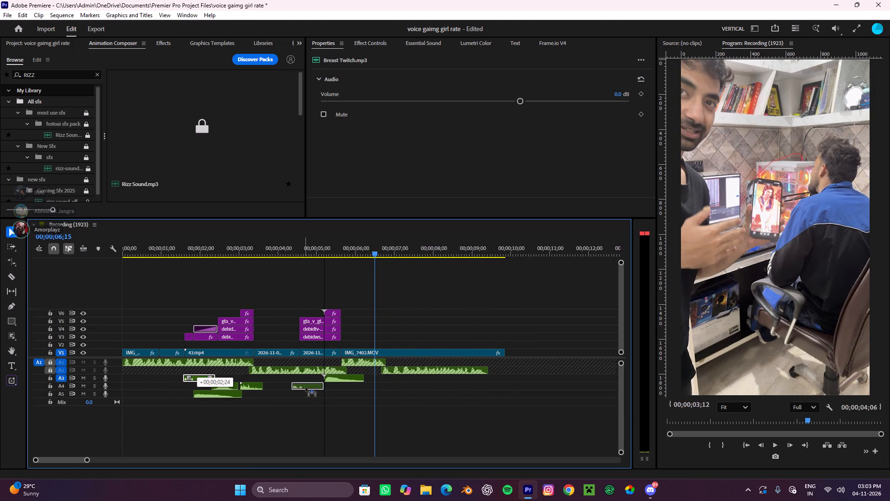
{"action": "left_click_drag", "start_coordinate": [305, 387], "coordinate": [311, 384]}
Play the section around the second overlay group, and play the opening of the sequence from 00;00;00;00.
{"action": "left_click_drag", "start_coordinate": [369, 249], "coordinate": [293, 324]}
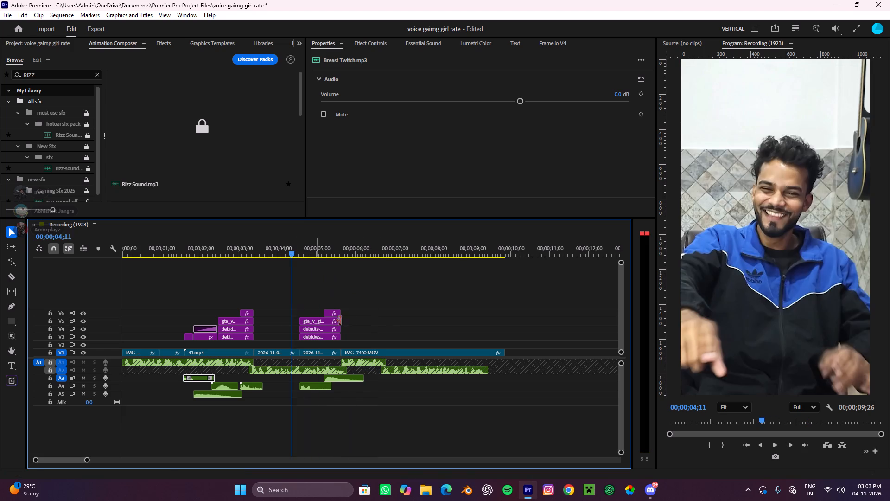
{"action": "key", "text": "space"}
{"action": "key", "text": "space"}
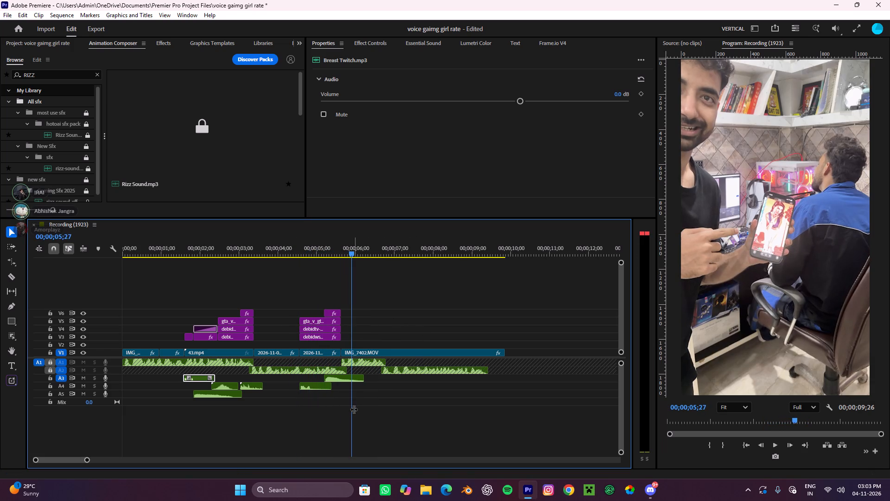
{"action": "left_click_drag", "start_coordinate": [353, 409], "coordinate": [308, 398]}
{"action": "left_click_drag", "start_coordinate": [302, 247], "coordinate": [0, 269]}
{"action": "key", "text": "space"}
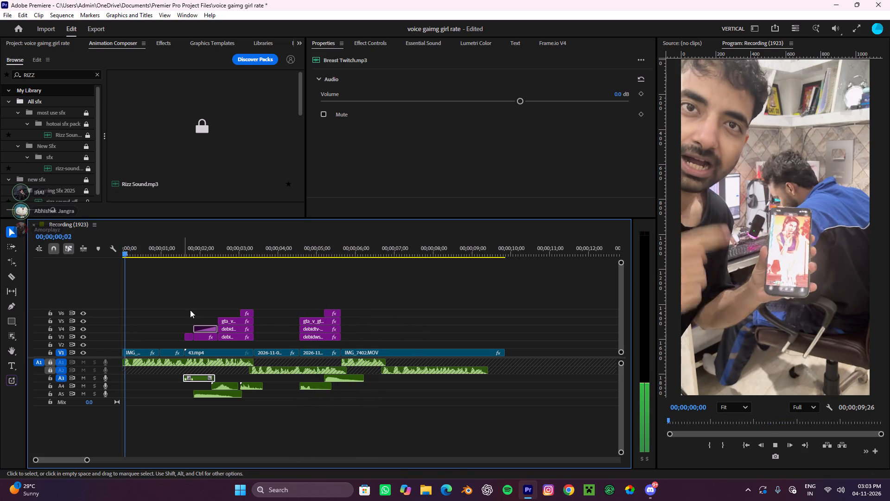
{"action": "left_click", "coordinate": [350, 296]}
{"action": "key", "text": "space"}
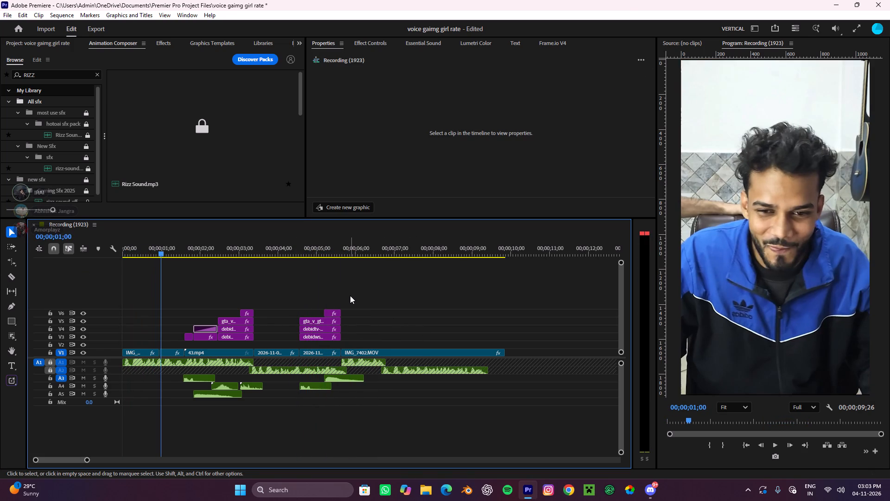
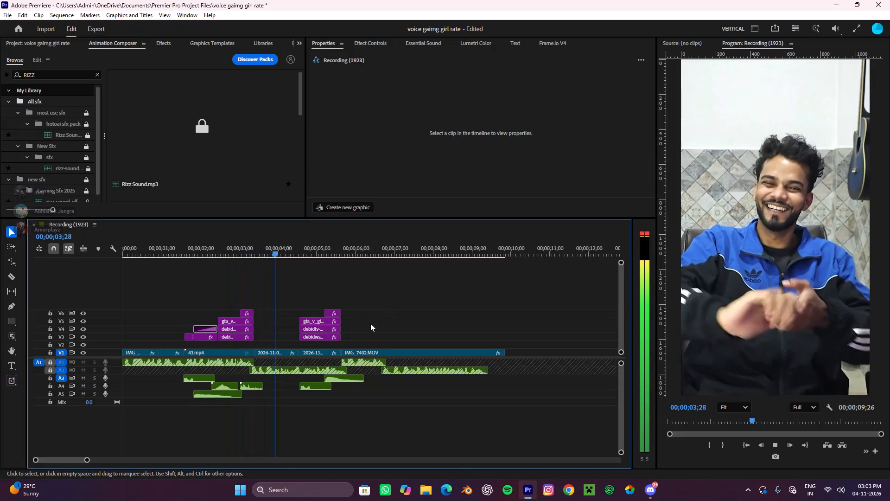
Stop playback and add a text graphic reading "COMING UP!" near the top of the frame, starting at 00;00;04;09.
{"action": "key", "text": "space"}
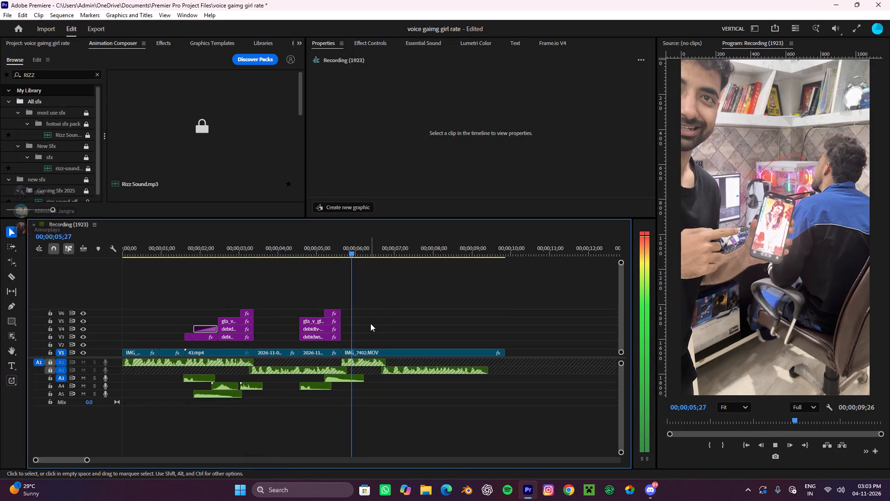
{"action": "scroll", "coordinate": [316, 313], "scroll_direction": "up", "scroll_amount": 7, "text": "alt"}
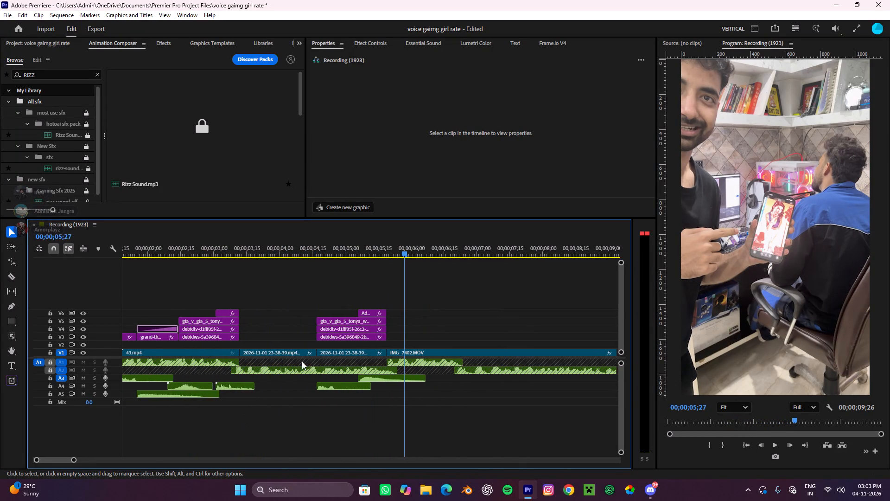
{"action": "left_click", "coordinate": [286, 357]}
{"action": "left_click", "coordinate": [288, 351]}
{"action": "left_click_drag", "start_coordinate": [403, 244], "coordinate": [300, 303]}
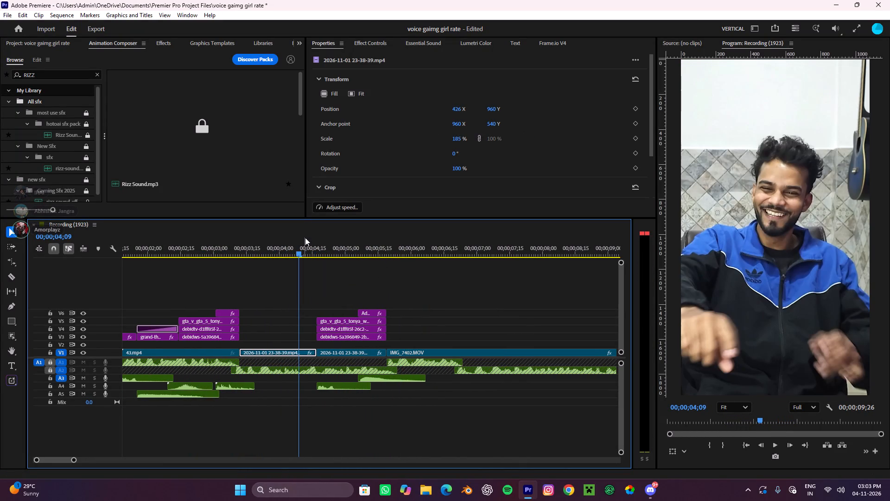
{"action": "key", "text": "t"}
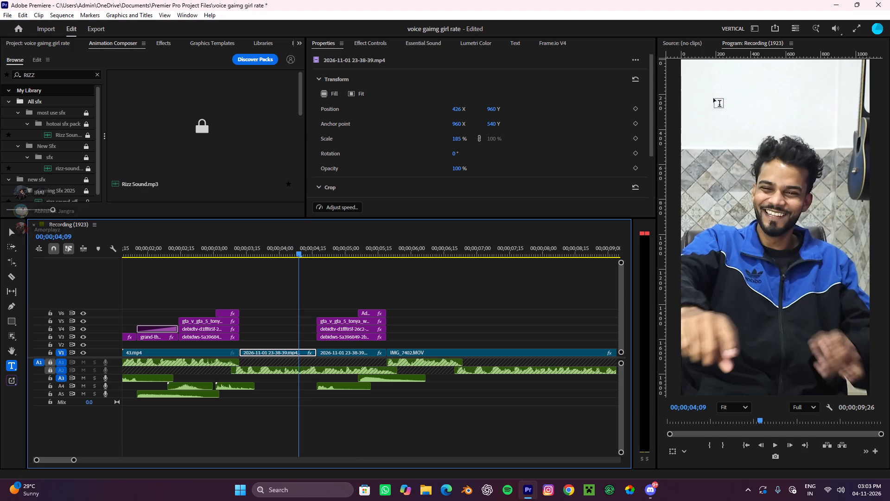
{"action": "left_click", "coordinate": [711, 103]}
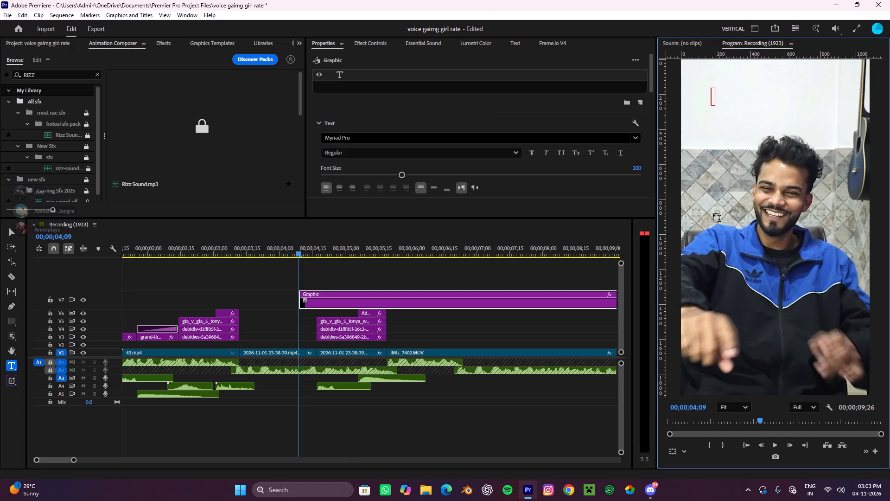
{"action": "type", "text": "COI"}
{"action": "key", "text": "BackSpace"}
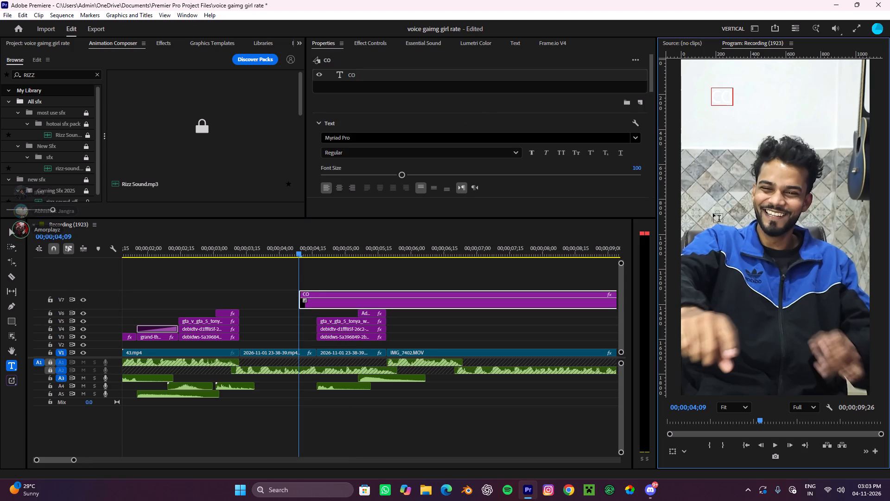
{"action": "key", "text": "BackSpace"}
{"action": "key", "text": "BackSpace"}
{"action": "key", "text": "c"}
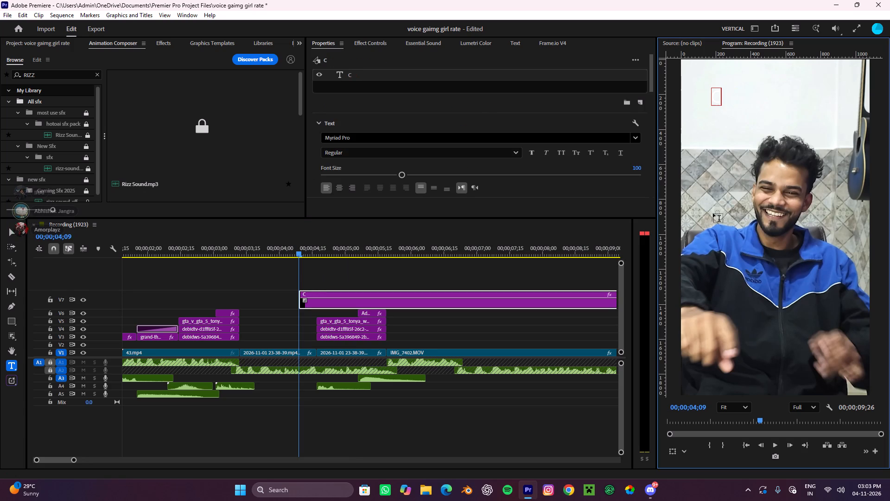
{"action": "type", "text": "OMING"}
{"action": "key", "text": "space"}
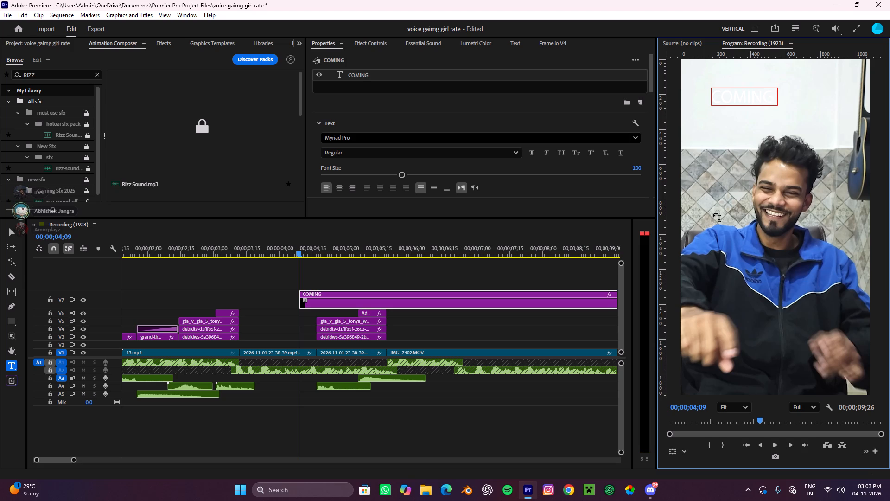
{"action": "type", "text": "UP"}
{"action": "key", "text": "shift+exclam"}
Set the whole COMING UP! text to the Komika Axis font with centred text alignment.
{"action": "left_click", "coordinate": [388, 141]}
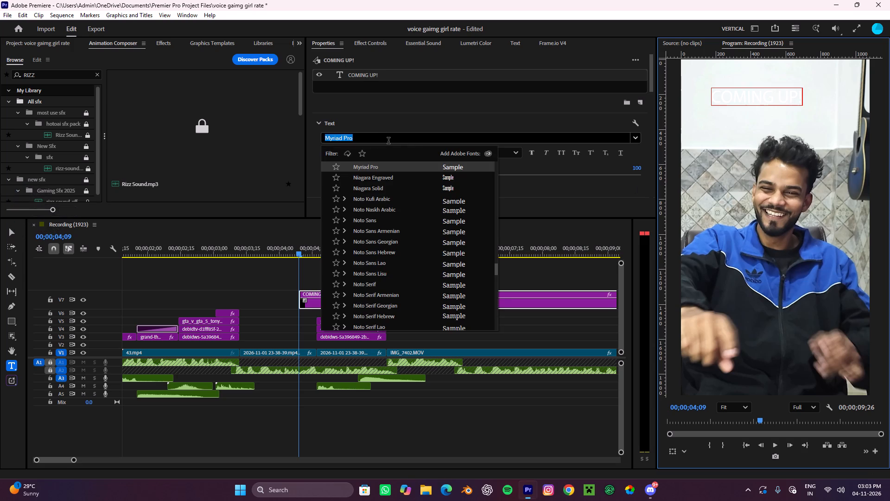
{"action": "left_click", "coordinate": [393, 78]}
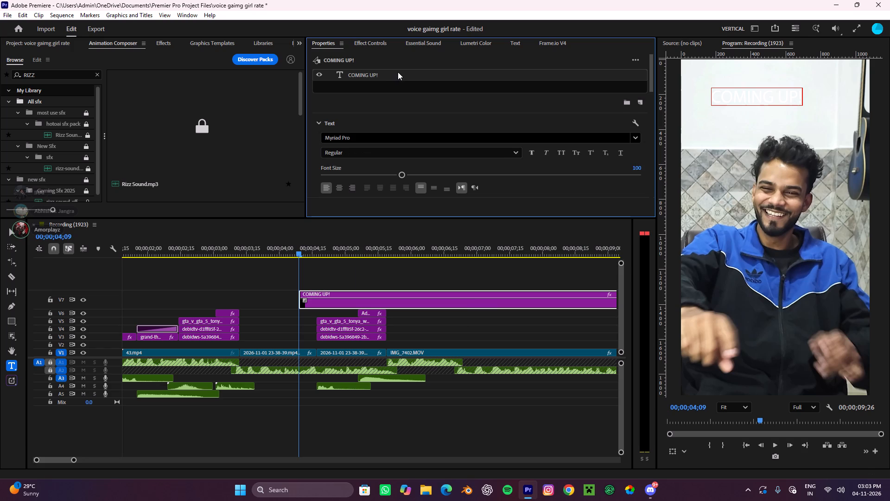
{"action": "left_click", "coordinate": [398, 72]}
{"action": "double_click", "coordinate": [758, 99]}
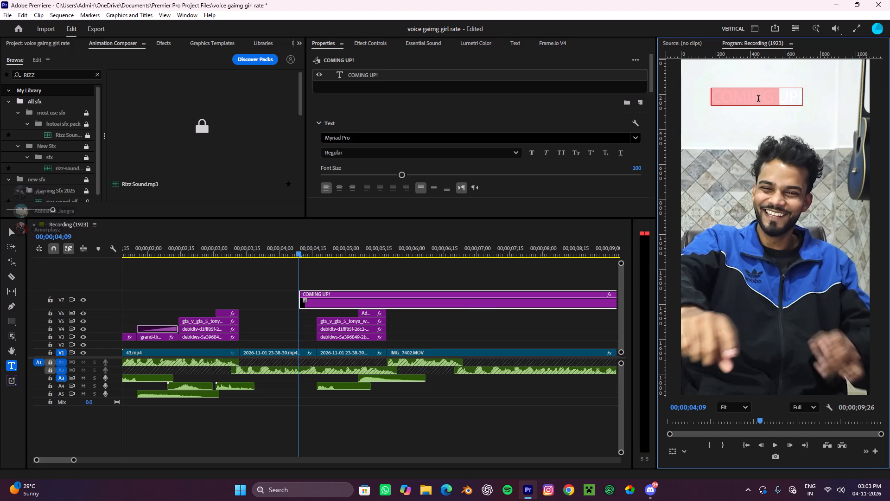
{"action": "triple_click", "coordinate": [759, 99]}
{"action": "double_click", "coordinate": [759, 99]}
{"action": "left_click", "coordinate": [409, 141]}
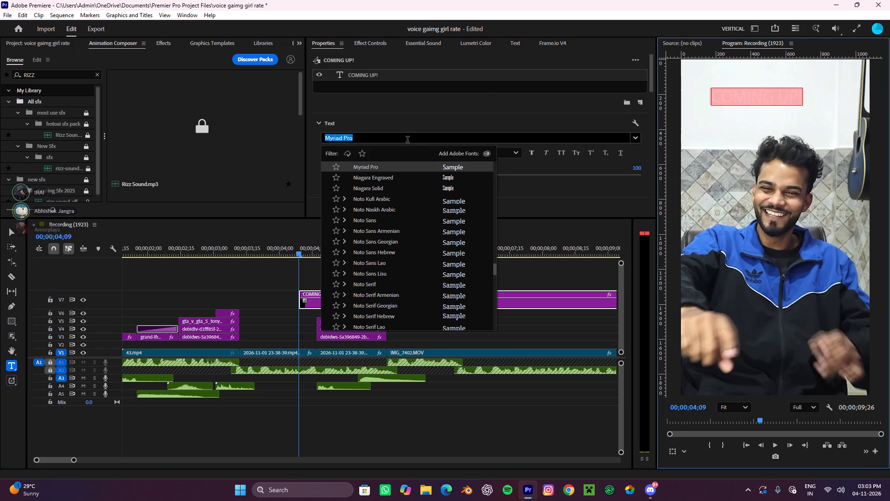
{"action": "type", "text": "KOMIKA"}
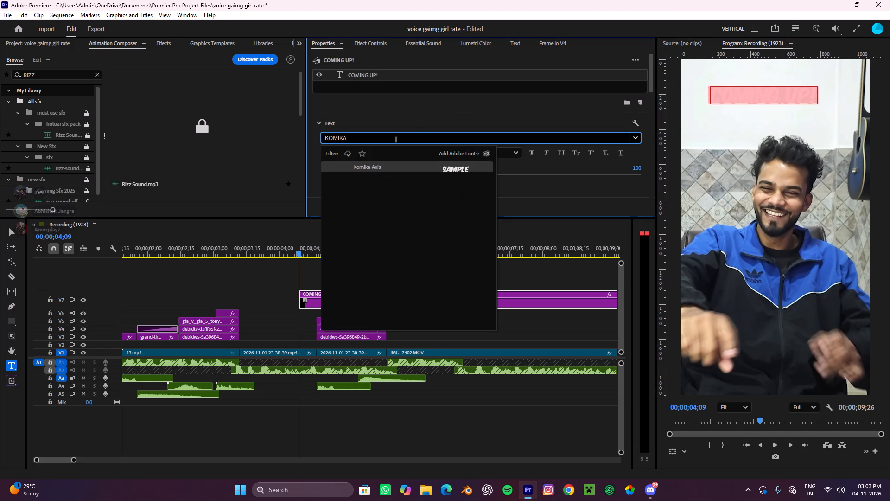
{"action": "left_click", "coordinate": [410, 167]}
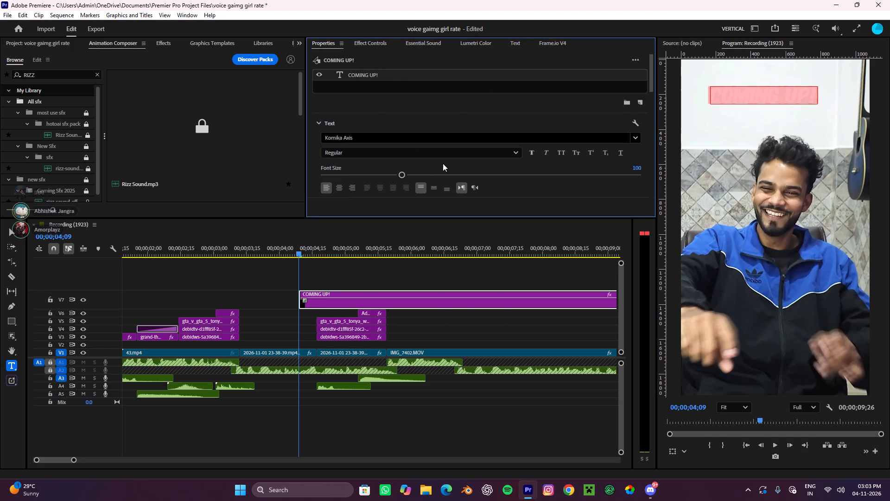
{"action": "scroll", "coordinate": [381, 241], "scroll_direction": "down", "scroll_amount": 4}
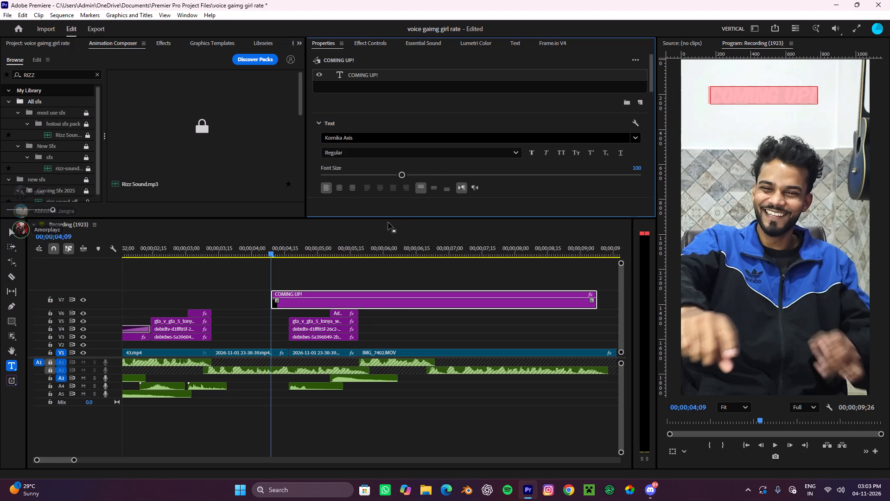
{"action": "scroll", "coordinate": [391, 205], "scroll_direction": "down", "scroll_amount": 6}
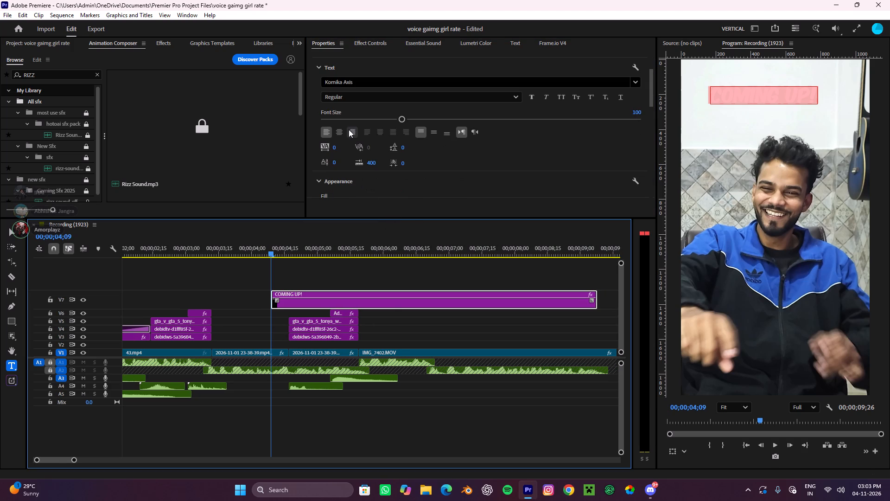
{"action": "left_click", "coordinate": [343, 132]}
Change the fill colour of the COMING UP! text to a solid purple.
{"action": "scroll", "coordinate": [527, 175], "scroll_direction": "down", "scroll_amount": 1}
{"action": "scroll", "coordinate": [527, 175], "scroll_direction": "up", "scroll_amount": 3}
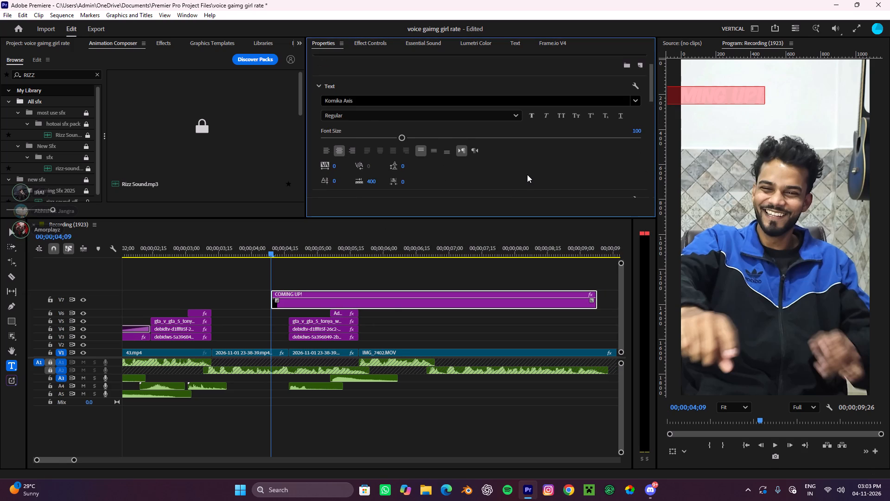
{"action": "scroll", "coordinate": [527, 174], "scroll_direction": "up", "scroll_amount": 1}
{"action": "scroll", "coordinate": [525, 167], "scroll_direction": "down", "scroll_amount": 8}
{"action": "left_click", "coordinate": [349, 165]}
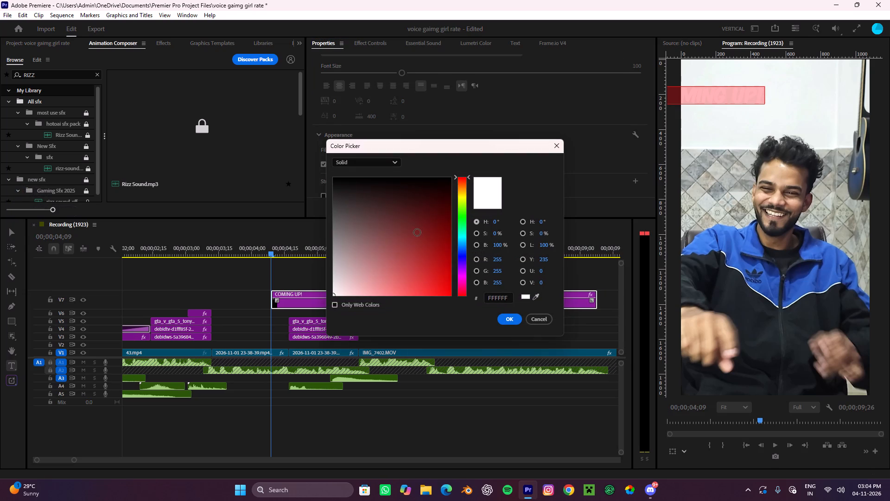
{"action": "left_click_drag", "start_coordinate": [411, 232], "coordinate": [227, 91]}
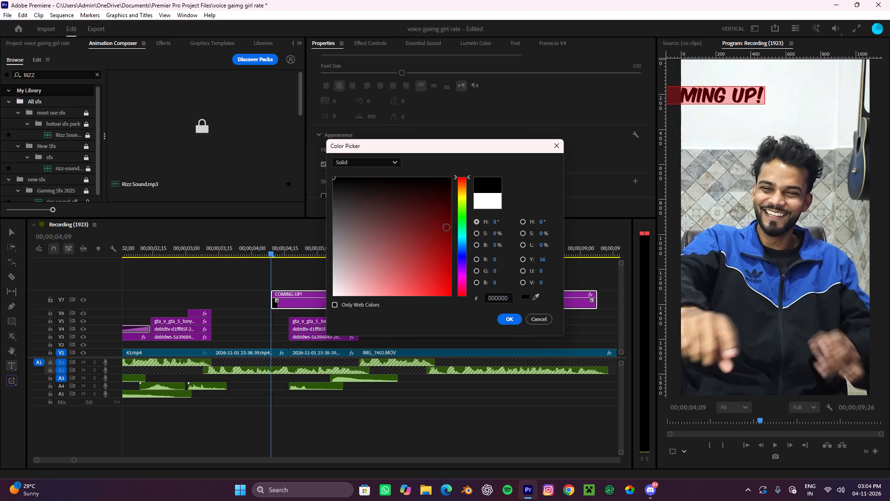
{"action": "left_click_drag", "start_coordinate": [463, 179], "coordinate": [459, 199]}
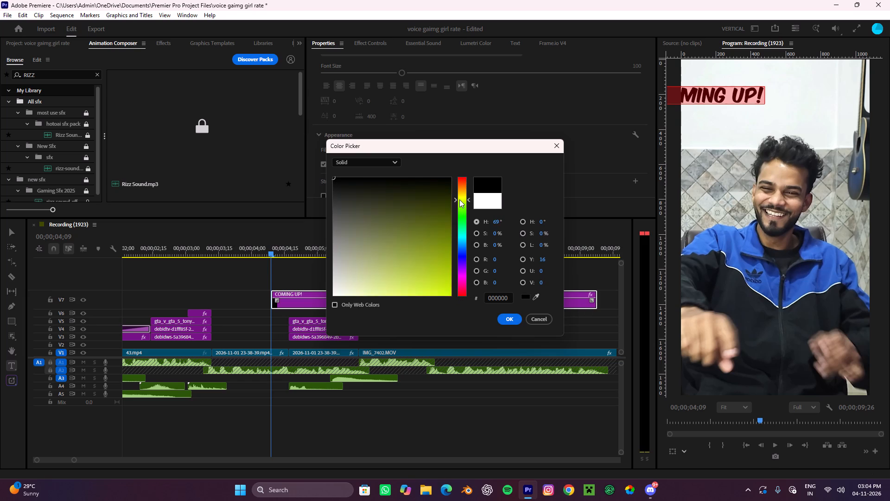
{"action": "left_click_drag", "start_coordinate": [459, 199], "coordinate": [460, 272]}
{"action": "left_click_drag", "start_coordinate": [413, 229], "coordinate": [464, 256]}
{"action": "left_click", "coordinate": [511, 319]}
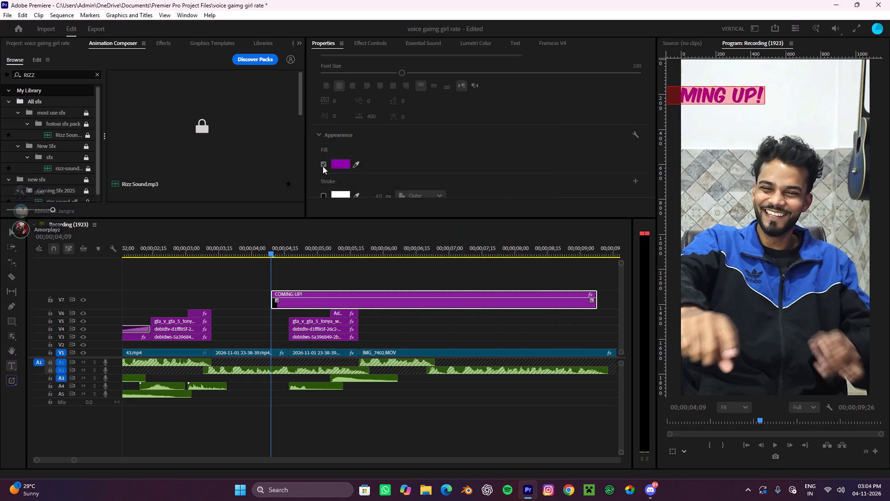
Enable an outer stroke on the COMING UP! text, coloured black (000000) and 12 px wide.
{"action": "scroll", "coordinate": [395, 141], "scroll_direction": "down", "scroll_amount": 7}
{"action": "left_click", "coordinate": [326, 132]}
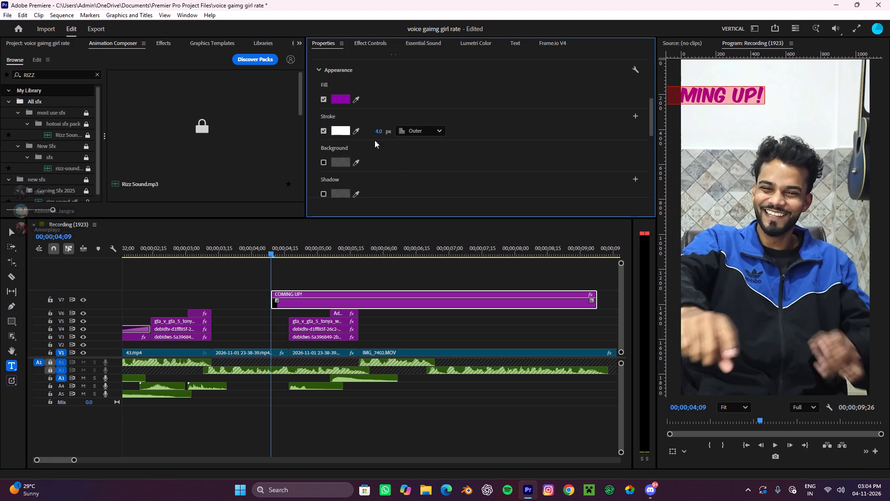
{"action": "left_click", "coordinate": [343, 129]}
{"action": "left_click_drag", "start_coordinate": [383, 248], "coordinate": [214, 53]}
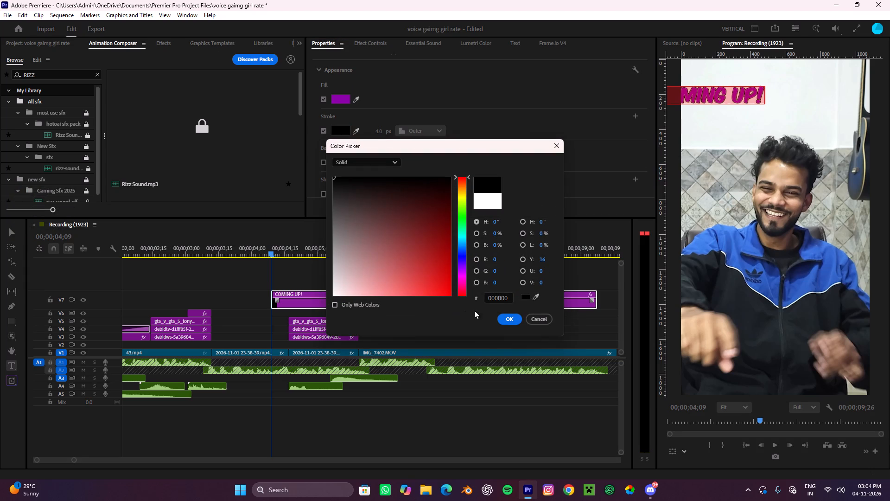
{"action": "left_click", "coordinate": [509, 323]}
{"action": "scroll", "coordinate": [446, 162], "scroll_direction": "down", "scroll_amount": 4}
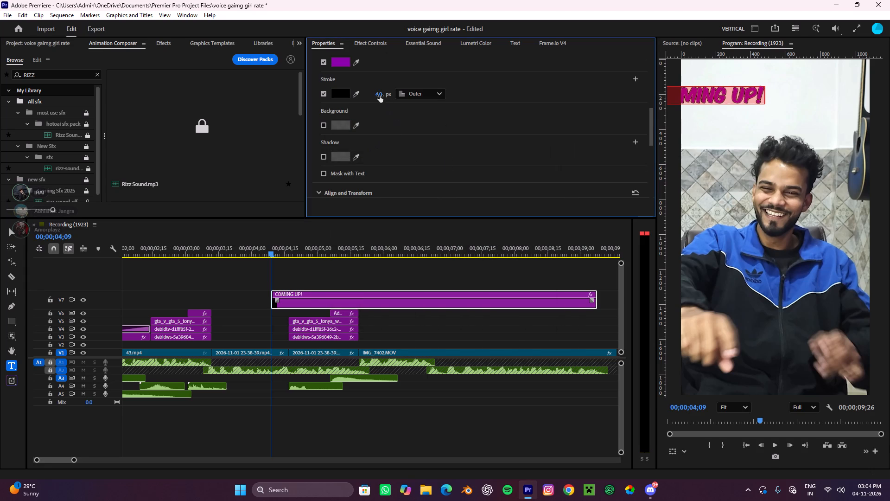
{"action": "left_click", "coordinate": [380, 96]}
{"action": "key", "text": "1"}
{"action": "key", "text": "2"}
{"action": "left_click", "coordinate": [468, 118]}
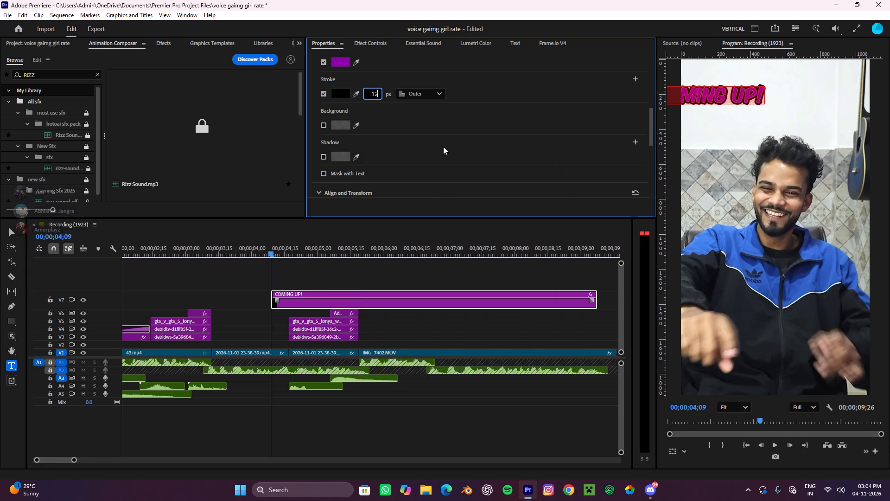
Enable a black (000000) shadow on the COMING UP! text with opacity 100, size 9 and blur 0.
{"action": "scroll", "coordinate": [405, 149], "scroll_direction": "down", "scroll_amount": 3}
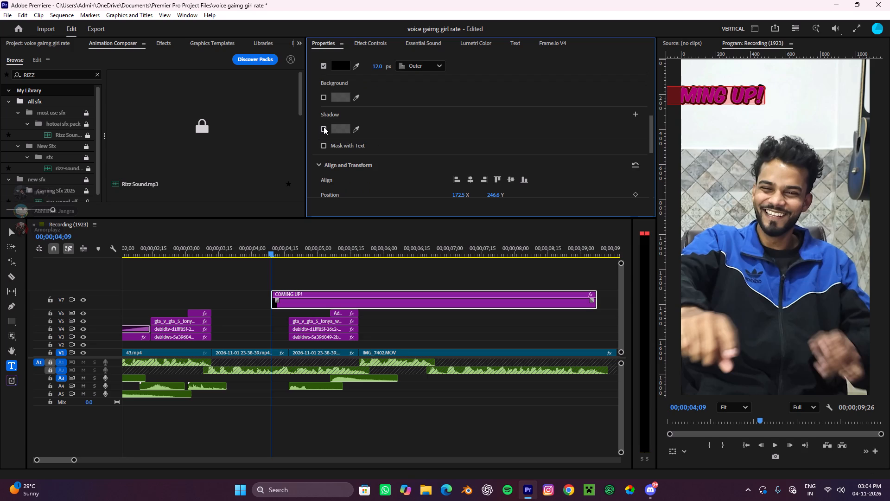
{"action": "left_click", "coordinate": [323, 127]}
{"action": "left_click", "coordinate": [337, 131]}
{"action": "left_click_drag", "start_coordinate": [414, 244], "coordinate": [216, 64]}
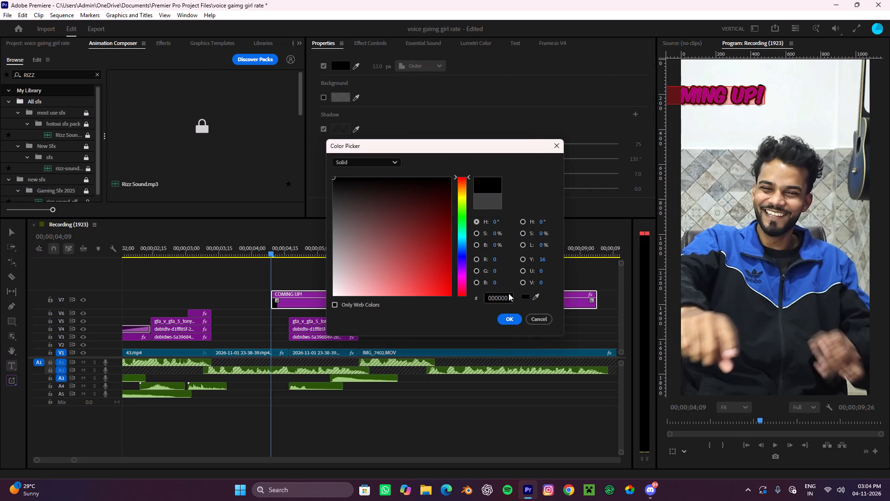
{"action": "left_click", "coordinate": [507, 322]}
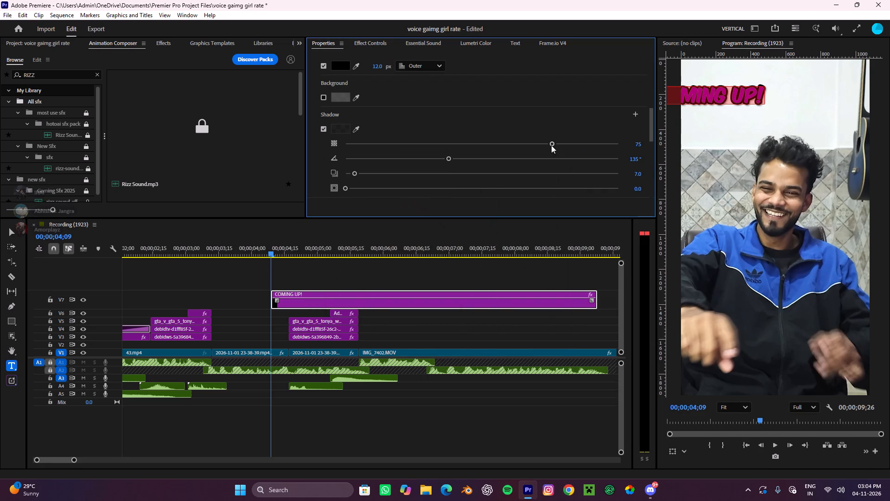
{"action": "left_click_drag", "start_coordinate": [553, 141], "coordinate": [697, 154]}
{"action": "scroll", "coordinate": [645, 149], "scroll_direction": "down", "scroll_amount": 1}
{"action": "scroll", "coordinate": [551, 130], "scroll_direction": "down", "scroll_amount": 4}
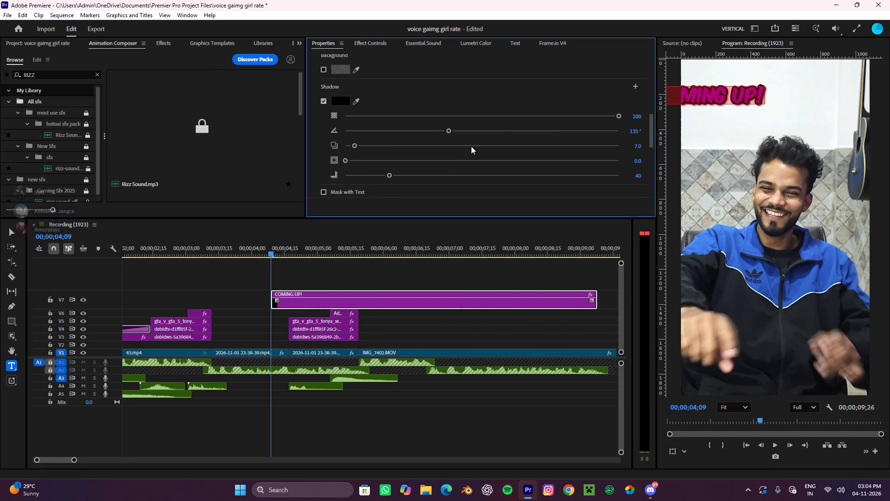
{"action": "scroll", "coordinate": [471, 146], "scroll_direction": "down", "scroll_amount": 2}
{"action": "left_click_drag", "start_coordinate": [386, 147], "coordinate": [288, 134]}
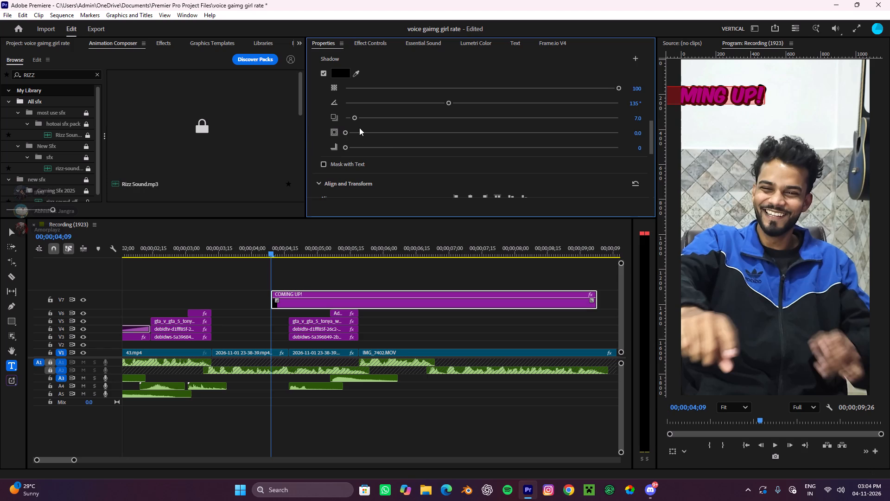
{"action": "left_click", "coordinate": [359, 128]}
{"action": "left_click", "coordinate": [369, 131]}
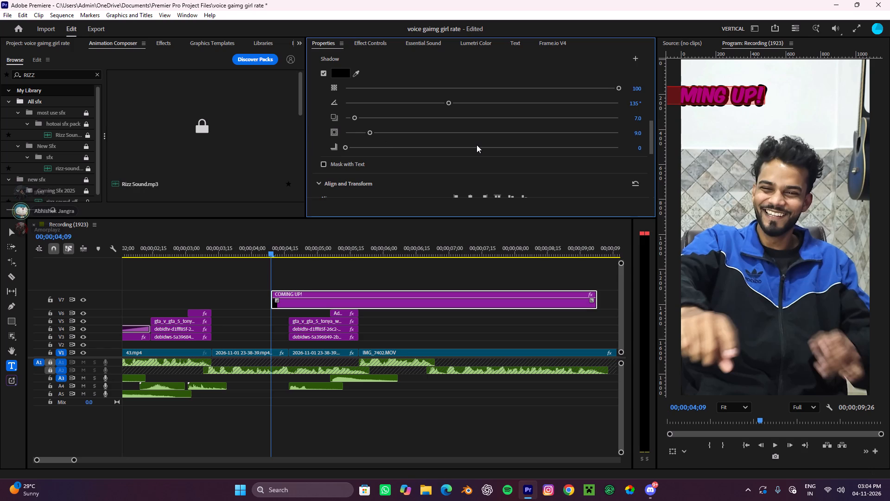
Align the COMING UP! text to the horizontal and vertical centre of the frame.
{"action": "scroll", "coordinate": [418, 178], "scroll_direction": "down", "scroll_amount": 3}
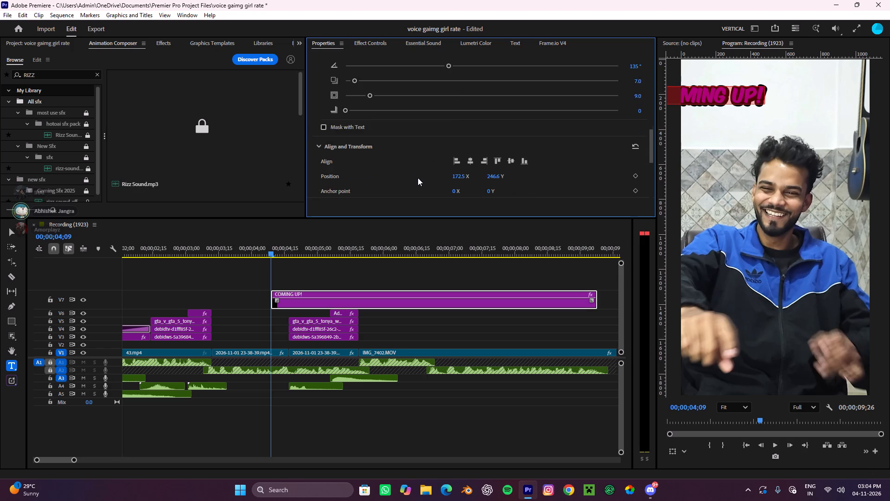
{"action": "scroll", "coordinate": [418, 178], "scroll_direction": "down", "scroll_amount": 5}
{"action": "left_click", "coordinate": [471, 125]}
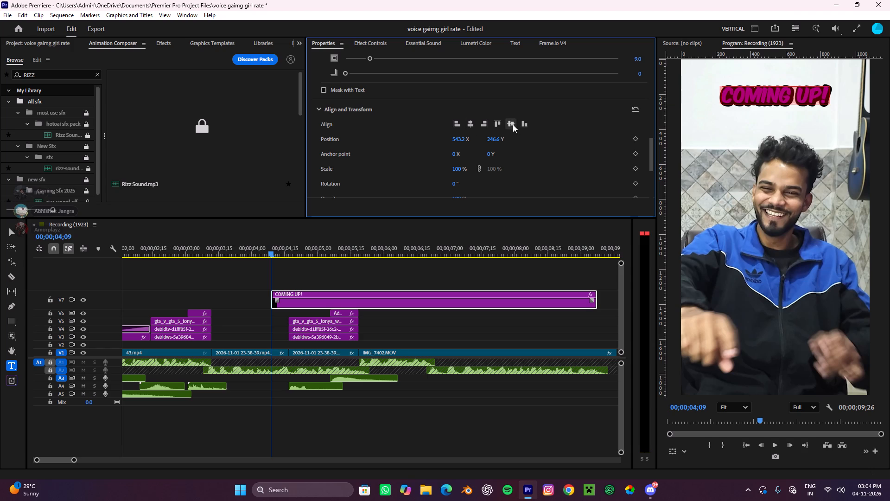
{"action": "left_click", "coordinate": [513, 124]}
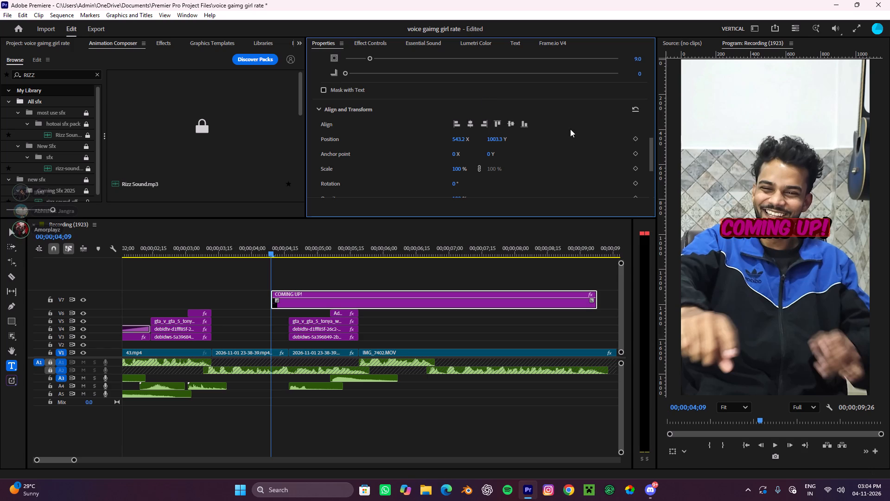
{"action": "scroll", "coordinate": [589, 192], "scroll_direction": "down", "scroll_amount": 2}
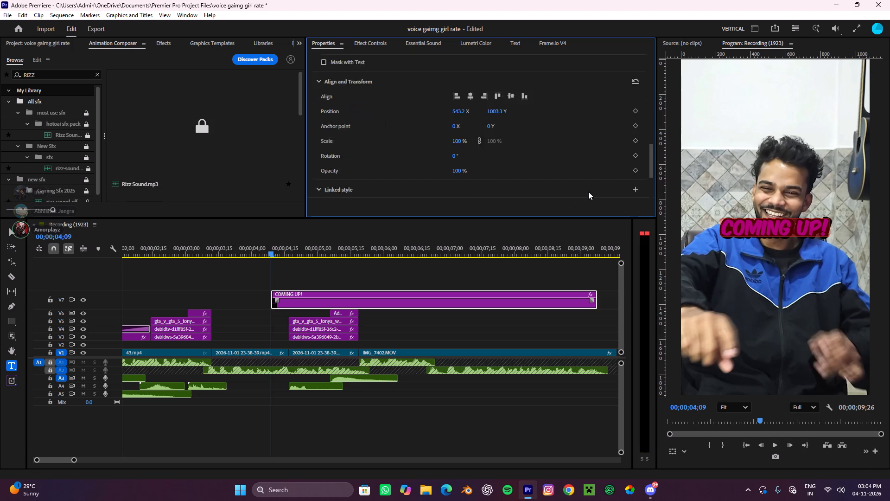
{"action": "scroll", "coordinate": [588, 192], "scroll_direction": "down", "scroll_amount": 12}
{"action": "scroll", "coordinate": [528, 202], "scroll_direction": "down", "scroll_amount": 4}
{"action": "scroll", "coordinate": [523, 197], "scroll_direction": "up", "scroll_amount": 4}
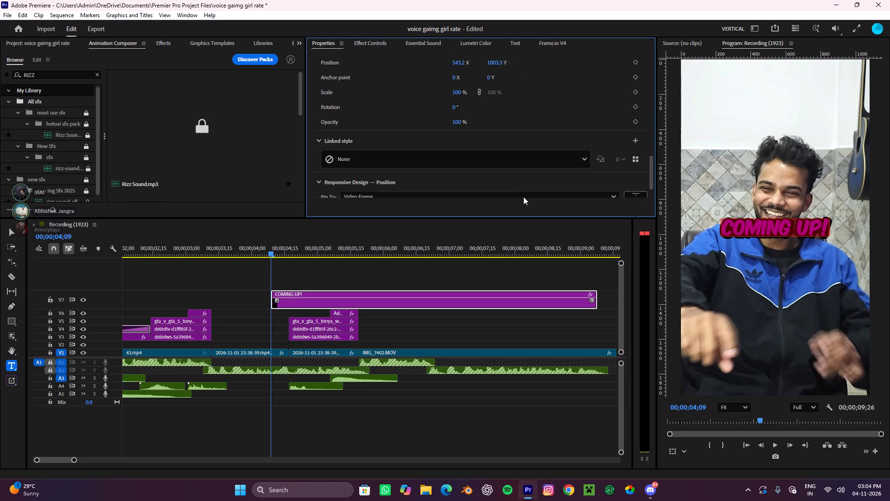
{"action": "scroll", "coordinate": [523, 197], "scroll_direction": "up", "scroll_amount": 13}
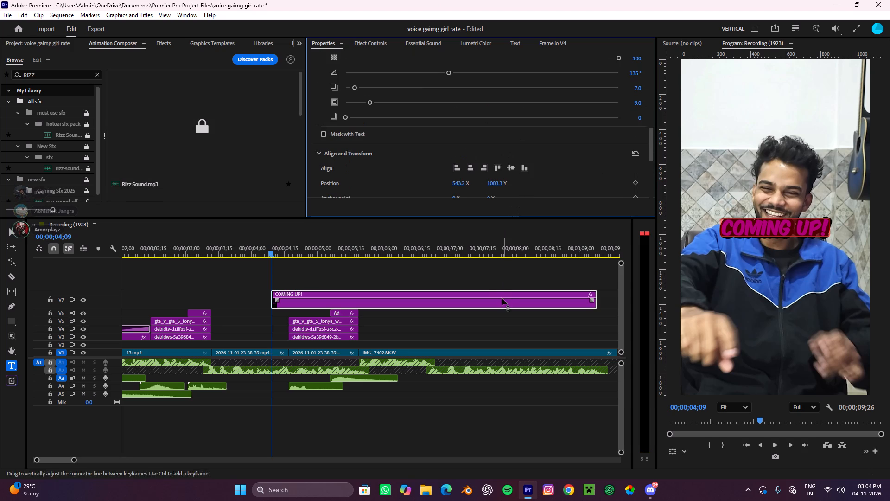
Move the COMING UP! title clip earlier on V7 so it starts where the first GTA overlay group ends.
{"action": "left_click", "coordinate": [465, 275]}
{"action": "left_click_drag", "start_coordinate": [622, 262], "coordinate": [612, 196]}
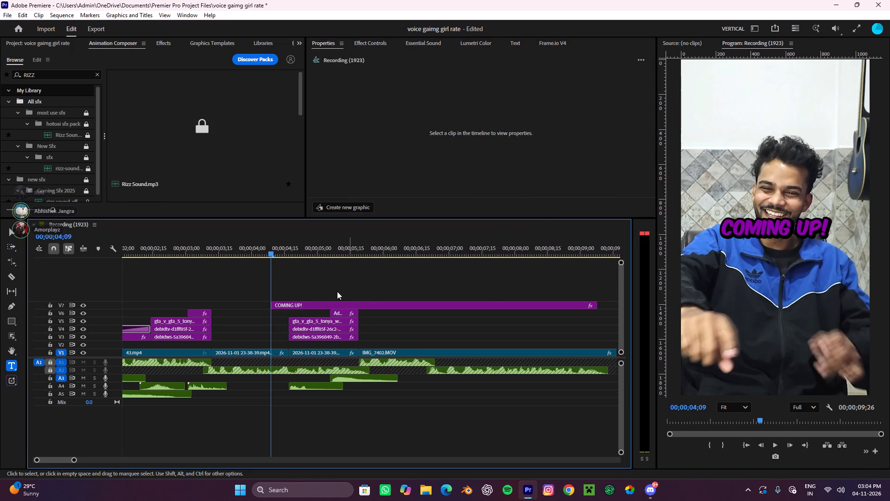
{"action": "scroll", "coordinate": [331, 294], "scroll_direction": "up", "scroll_amount": 11, "text": "alt"}
{"action": "left_click_drag", "start_coordinate": [318, 250], "coordinate": [242, 269]}
{"action": "key", "text": "space"}
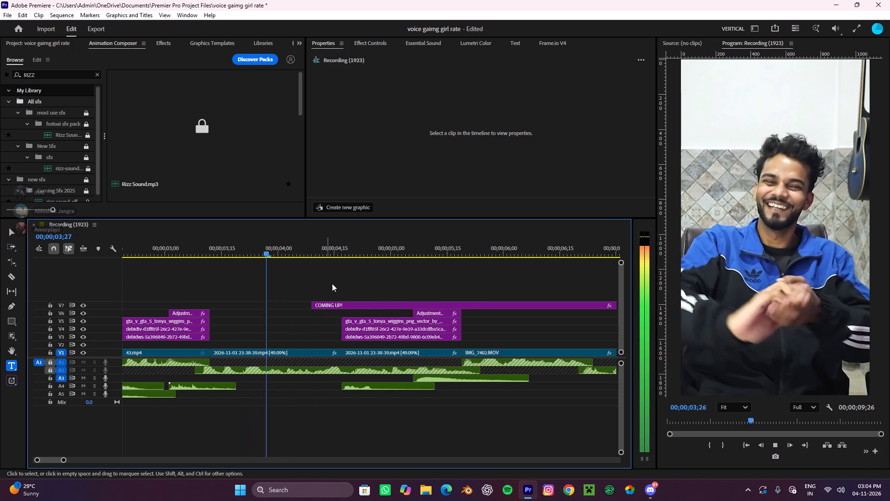
{"action": "scroll", "coordinate": [337, 285], "scroll_direction": "down", "scroll_amount": 4, "text": "alt"}
{"action": "key", "text": "space"}
{"action": "left_click_drag", "start_coordinate": [356, 306], "coordinate": [290, 304]}
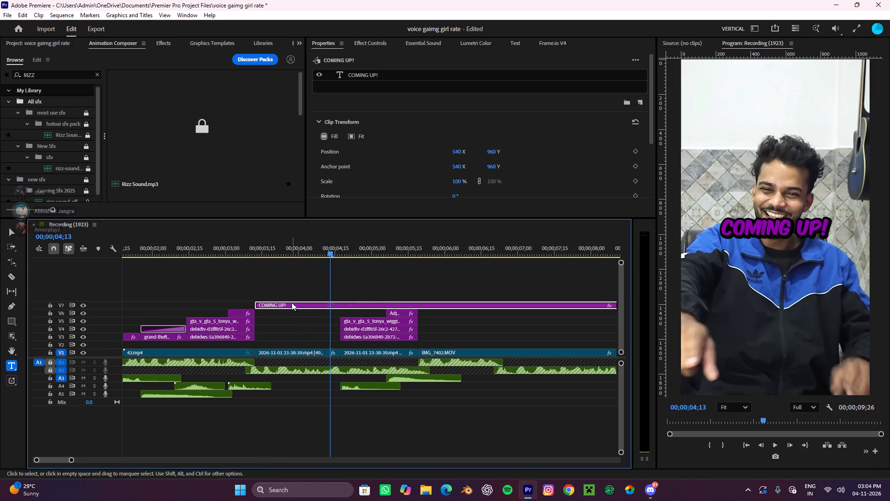
Split the COMING UP! clip at the end of the second GTA overlay group and remove the remaining part.
{"action": "key", "text": "c"}
{"action": "key", "text": "v"}
{"action": "key", "text": "space"}
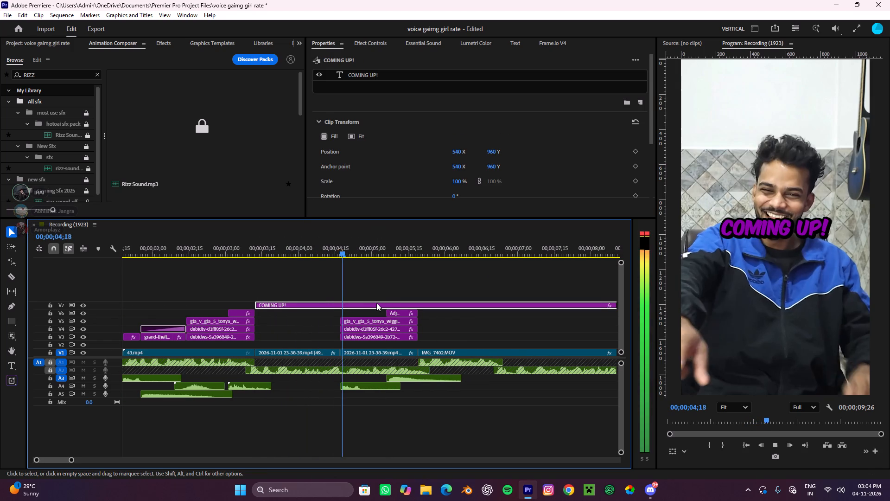
{"action": "key", "text": "space"}
{"action": "key", "text": "c"}
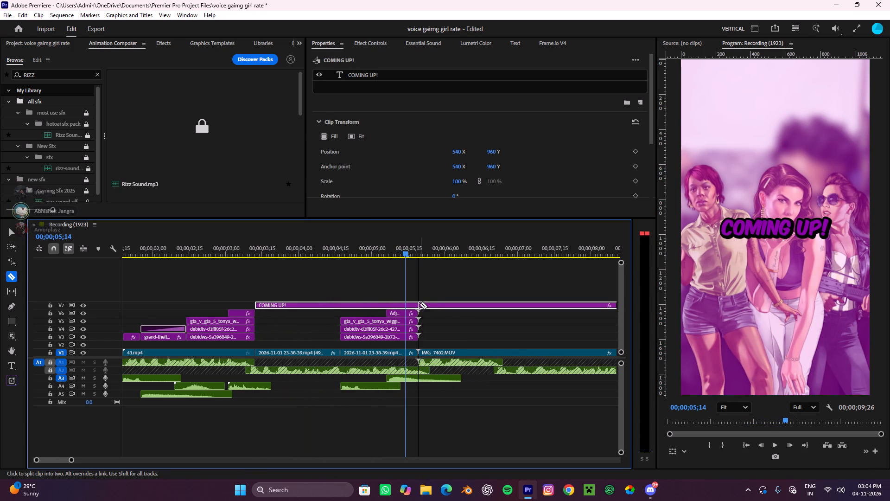
{"action": "left_click", "coordinate": [420, 304]}
{"action": "key", "text": "v"}
{"action": "left_click", "coordinate": [431, 306]}
{"action": "key", "text": "ctrl+x"}
Find the YOOOOOO preset with the search term YO and apply it to the COMING UP! title clip.
{"action": "left_click_drag", "start_coordinate": [405, 246], "coordinate": [318, 269]}
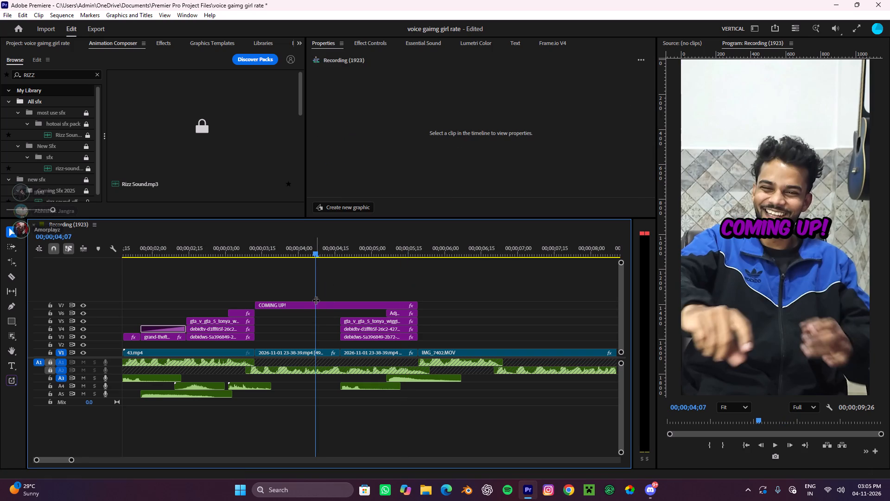
{"action": "left_click", "coordinate": [310, 304]}
{"action": "left_click", "coordinate": [158, 46]}
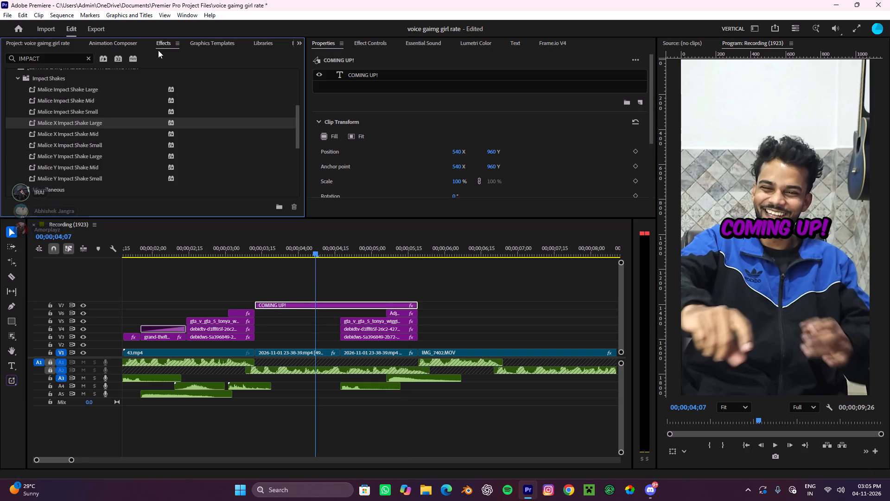
{"action": "left_click_drag", "start_coordinate": [63, 58], "coordinate": [0, 62]}
{"action": "key", "text": "y"}
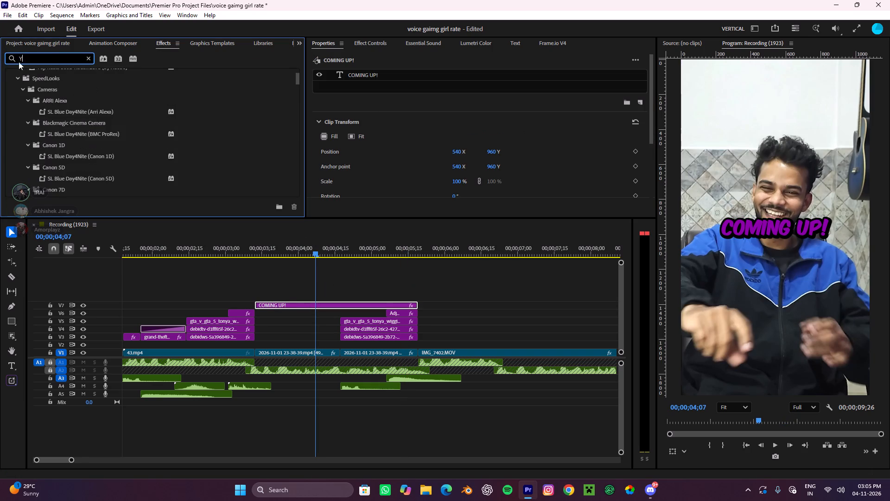
{"action": "key", "text": "o"}
{"action": "left_click_drag", "start_coordinate": [46, 99], "coordinate": [276, 304]}
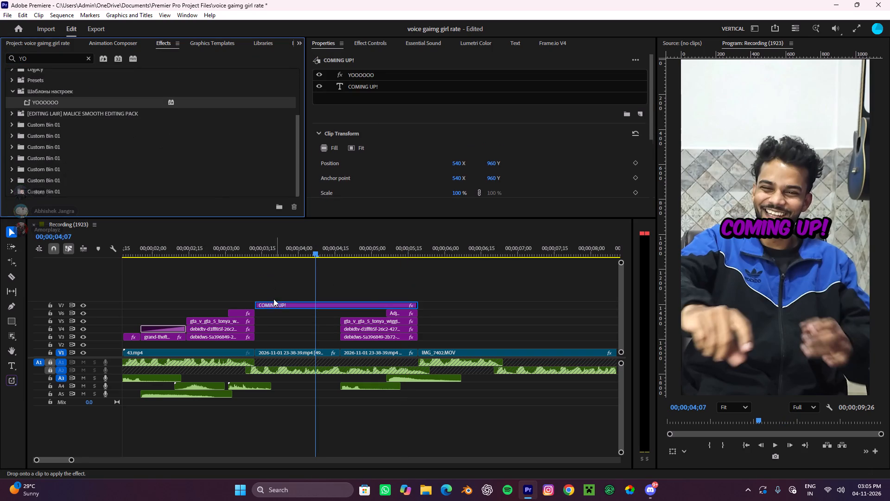
{"action": "left_click", "coordinate": [460, 287]}
Move the COMING UP! text from the frame's centre to the upper-right corner, over the wall above the man's head.
{"action": "left_click", "coordinate": [365, 304]}
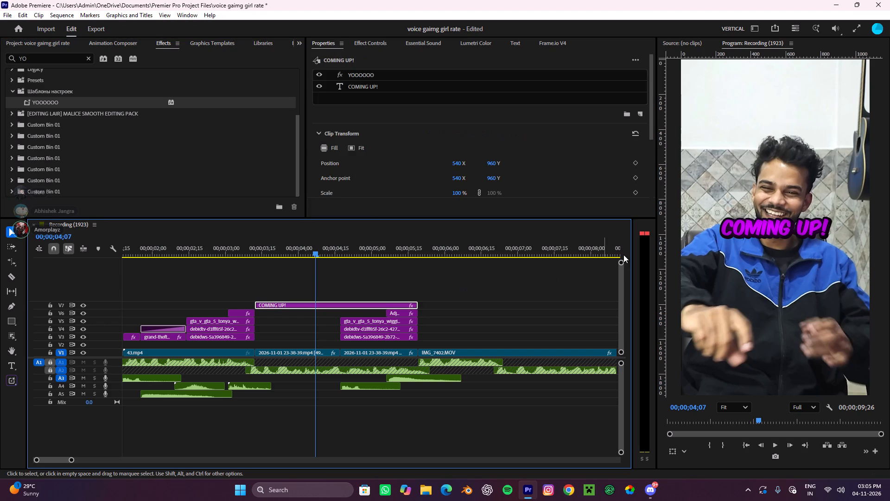
{"action": "left_click", "coordinate": [738, 235]}
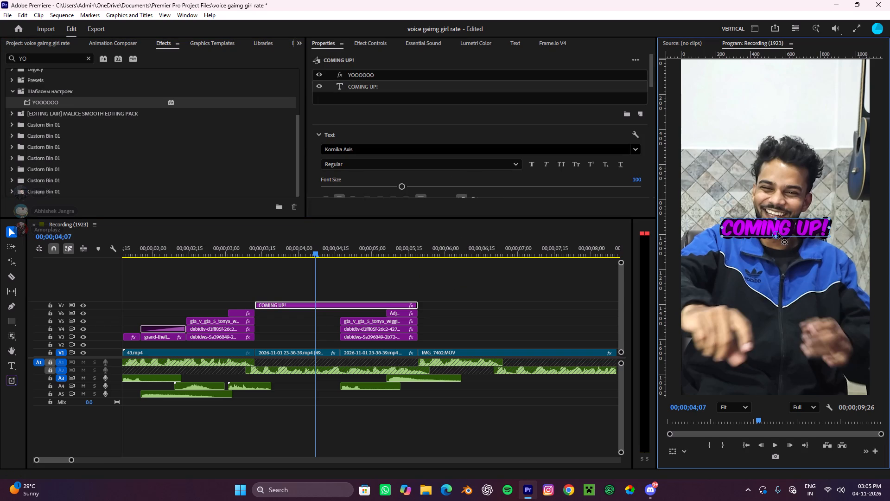
{"action": "left_click_drag", "start_coordinate": [778, 233], "coordinate": [778, 225]}
{"action": "left_click_drag", "start_coordinate": [794, 224], "coordinate": [825, 84]}
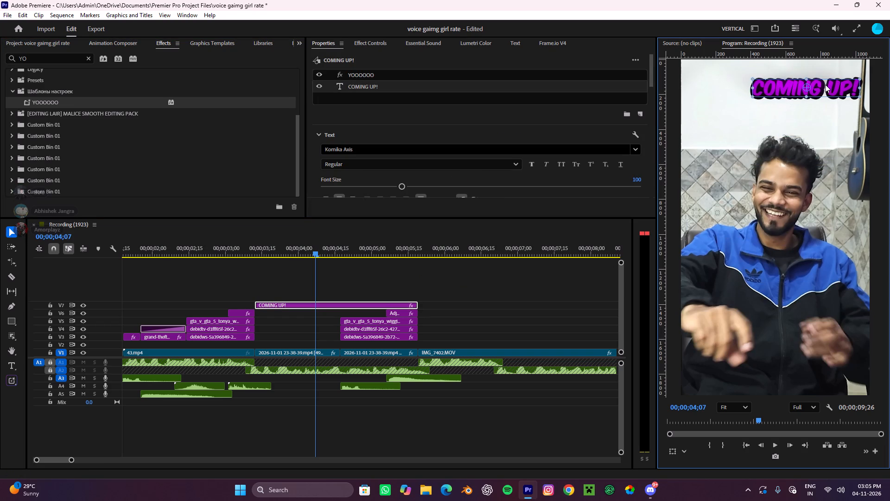
{"action": "left_click_drag", "start_coordinate": [825, 84], "coordinate": [823, 77]}
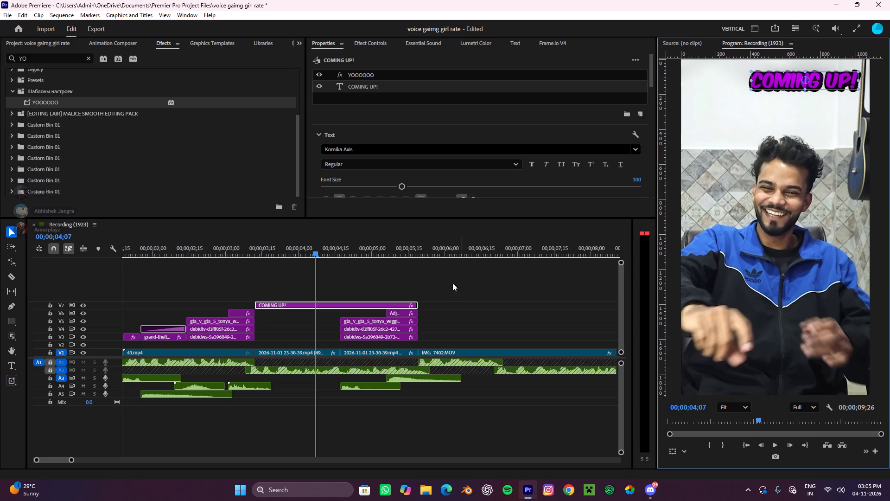
{"action": "left_click", "coordinate": [464, 307]}
Play back the section around the COMING UP! title to check its placement and animation.
{"action": "left_click", "coordinate": [342, 302]}
{"action": "left_click_drag", "start_coordinate": [304, 239], "coordinate": [193, 271]}
{"action": "key", "text": "space"}
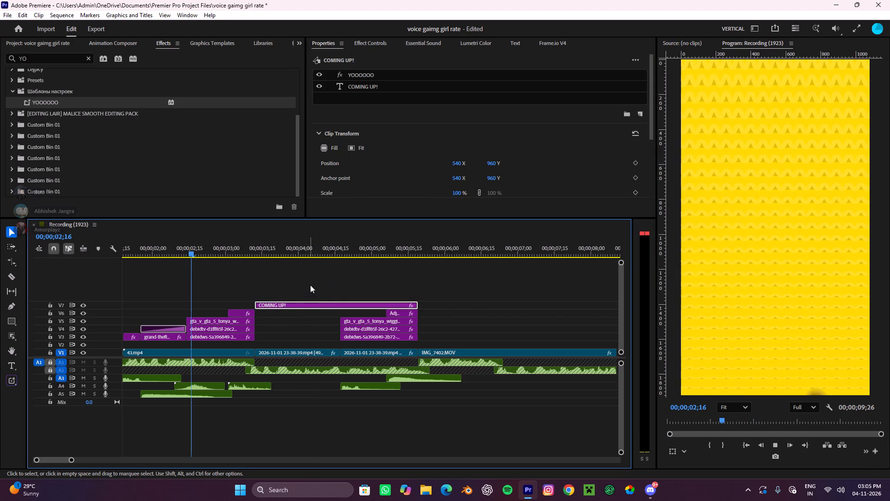
{"action": "left_click", "coordinate": [310, 285]}
{"action": "scroll", "coordinate": [311, 285], "scroll_direction": "down", "scroll_amount": 4, "text": "alt"}
{"action": "key", "text": "space"}
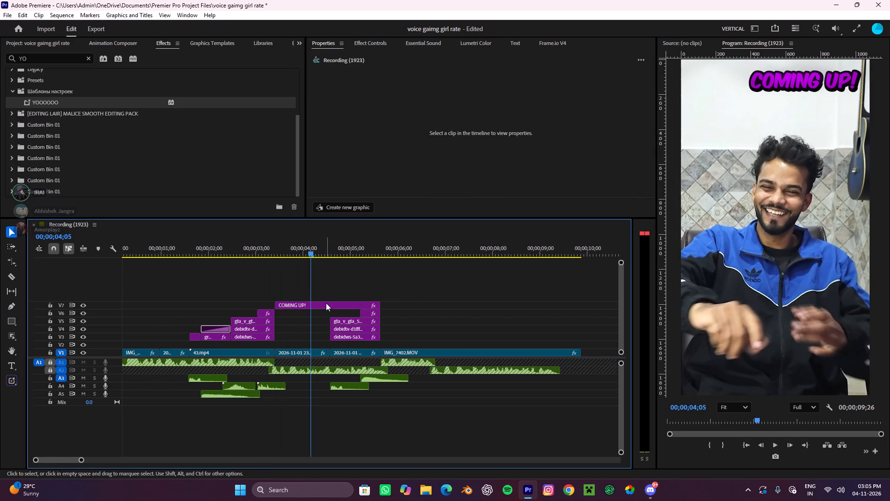
{"action": "left_click", "coordinate": [326, 303]}
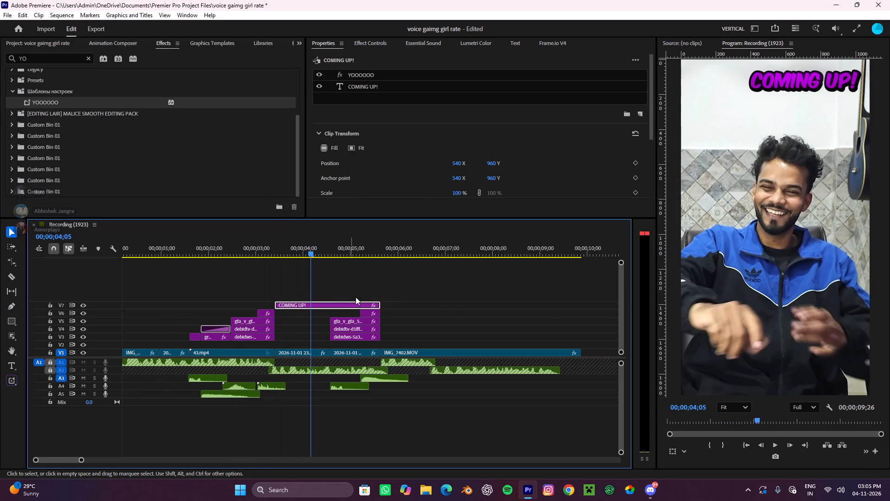
{"action": "left_click", "coordinate": [370, 293]}
{"action": "left_click_drag", "start_coordinate": [300, 254], "coordinate": [259, 288]}
{"action": "key", "text": "space"}
{"action": "scroll", "coordinate": [292, 290], "scroll_direction": "down", "scroll_amount": 4, "text": "alt"}
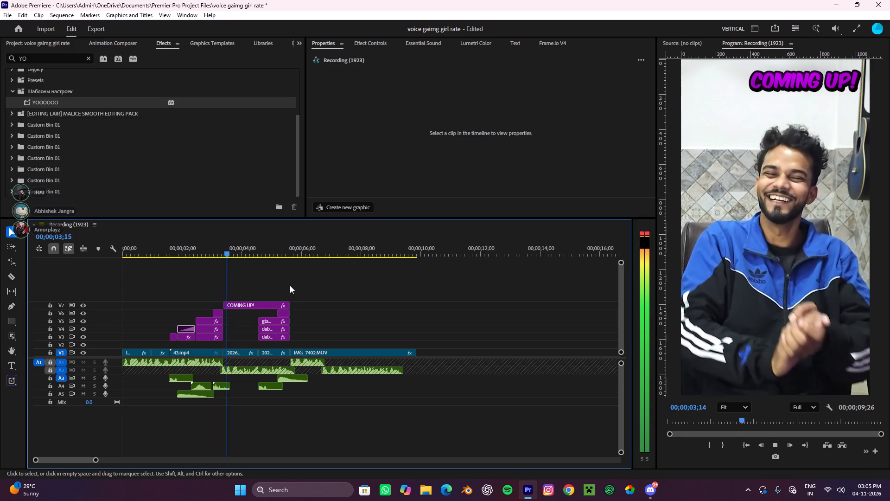
{"action": "key", "text": "space"}
{"action": "scroll", "coordinate": [242, 287], "scroll_direction": "up", "scroll_amount": 4}
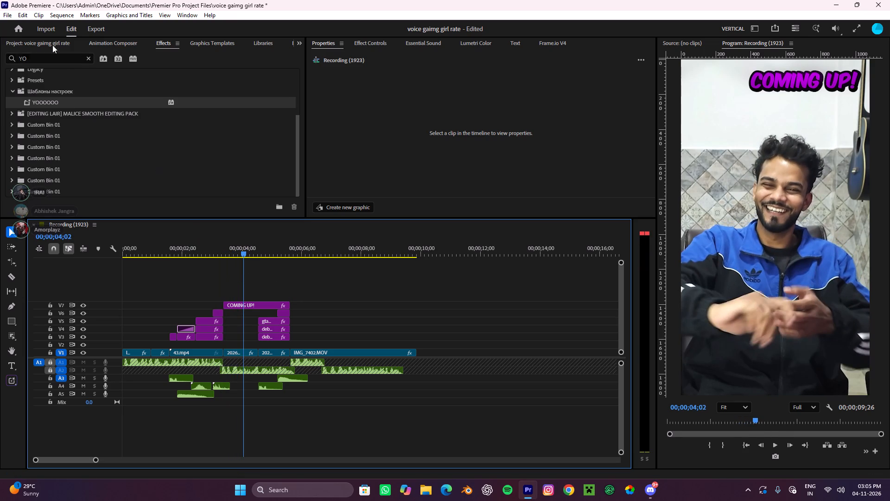
Add the Generated Light Leak 1 transition on a new track above V7, centred over the start of the COMING UP! clip.
{"action": "left_click", "coordinate": [48, 41]}
{"action": "left_click", "coordinate": [112, 45]}
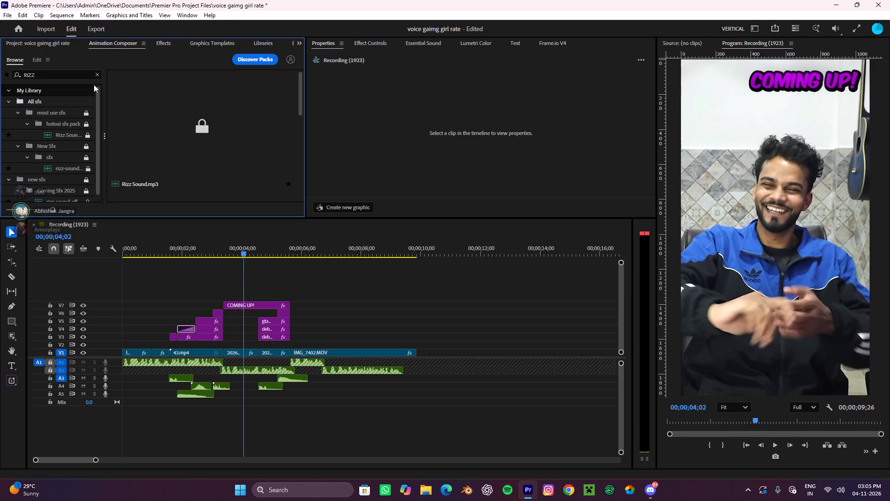
{"action": "left_click", "coordinate": [98, 73]}
{"action": "scroll", "coordinate": [55, 134], "scroll_direction": "down", "scroll_amount": 2}
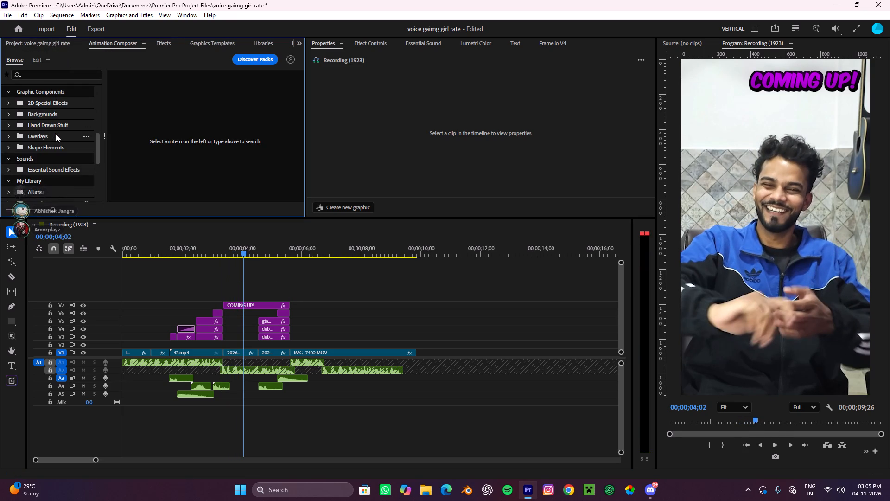
{"action": "scroll", "coordinate": [56, 134], "scroll_direction": "up", "scroll_amount": 1}
{"action": "left_click", "coordinate": [39, 142]}
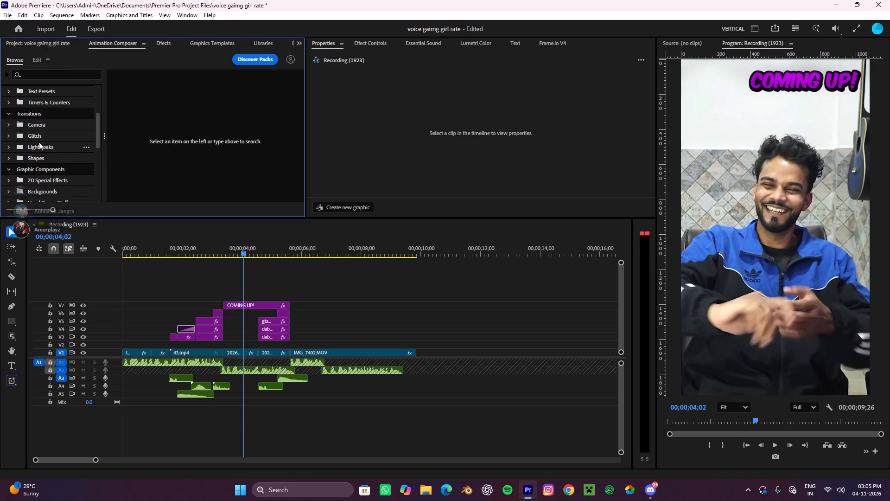
{"action": "left_click_drag", "start_coordinate": [187, 95], "coordinate": [222, 290]}
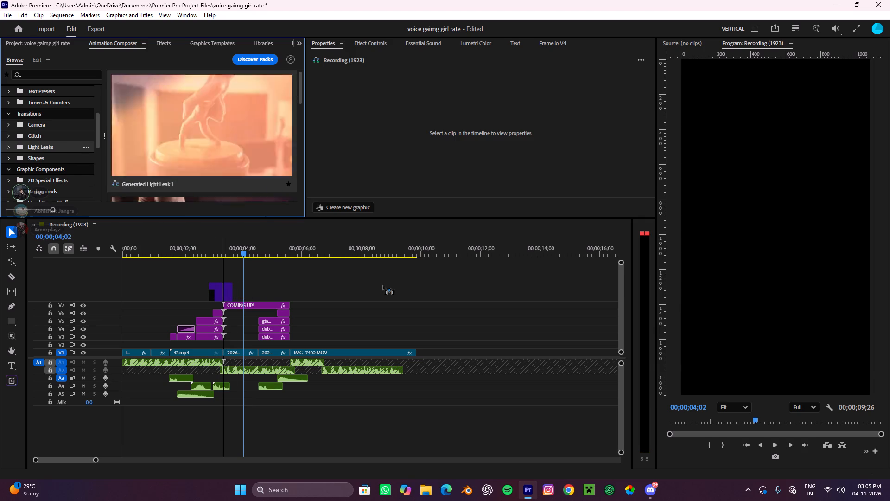
{"action": "left_click_drag", "start_coordinate": [619, 264], "coordinate": [619, 243]}
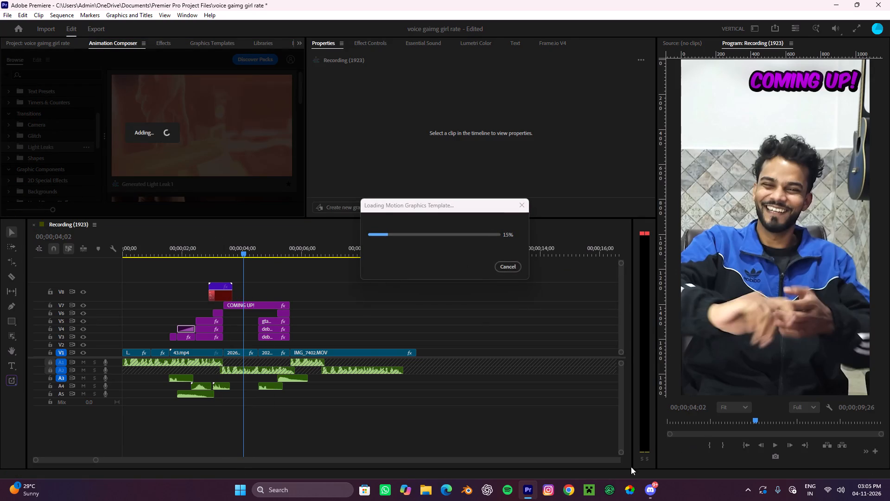
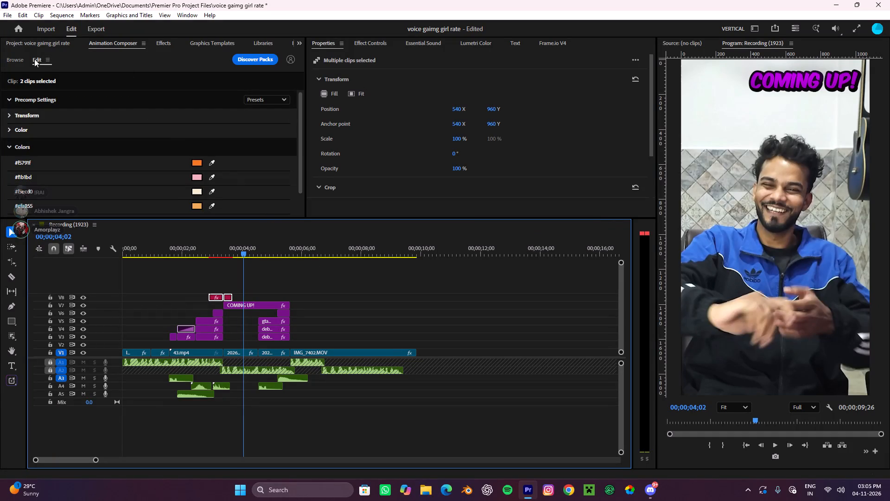
Find the page-flip-01a.mp3 sound effect with the search term PAGE FLIP and add it to track A3 beneath the light leak transition.
{"action": "left_click", "coordinate": [22, 60]}
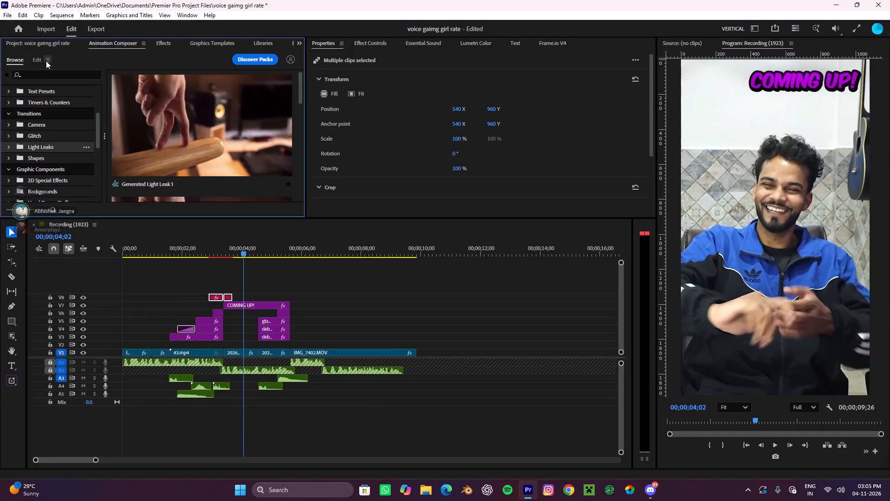
{"action": "left_click", "coordinate": [32, 78]}
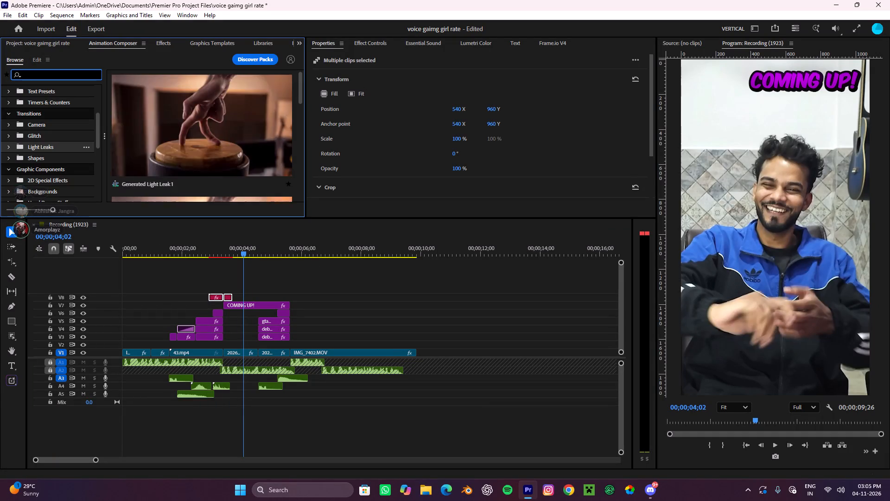
{"action": "key", "text": "o"}
{"action": "key", "text": "BackSpace"}
{"action": "key", "text": "BackSpace"}
{"action": "type", "text": "PAGE FLIP"}
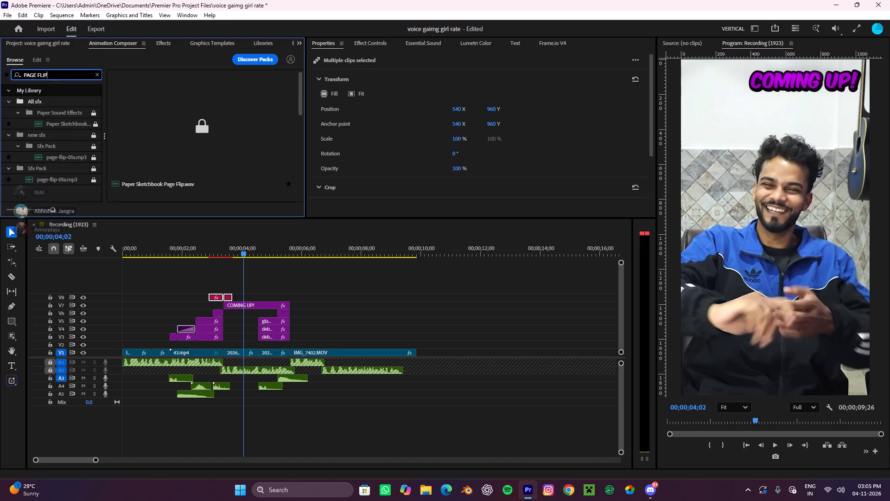
{"action": "left_click", "coordinate": [54, 155]}
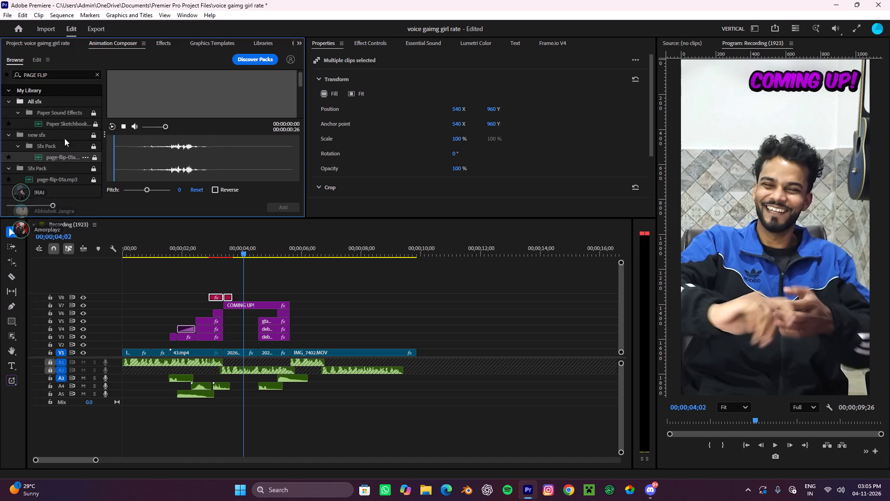
{"action": "left_click", "coordinate": [193, 95]}
{"action": "left_click_drag", "start_coordinate": [151, 105], "coordinate": [216, 381]}
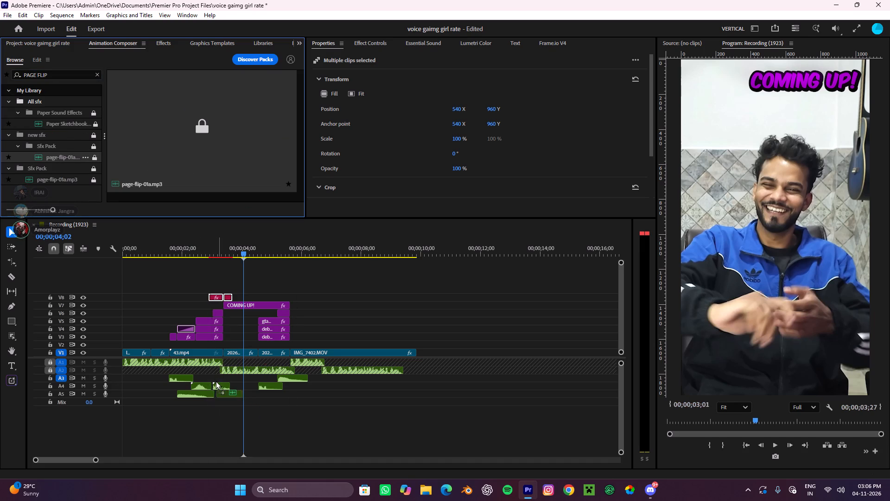
{"action": "left_click_drag", "start_coordinate": [216, 381], "coordinate": [205, 381]}
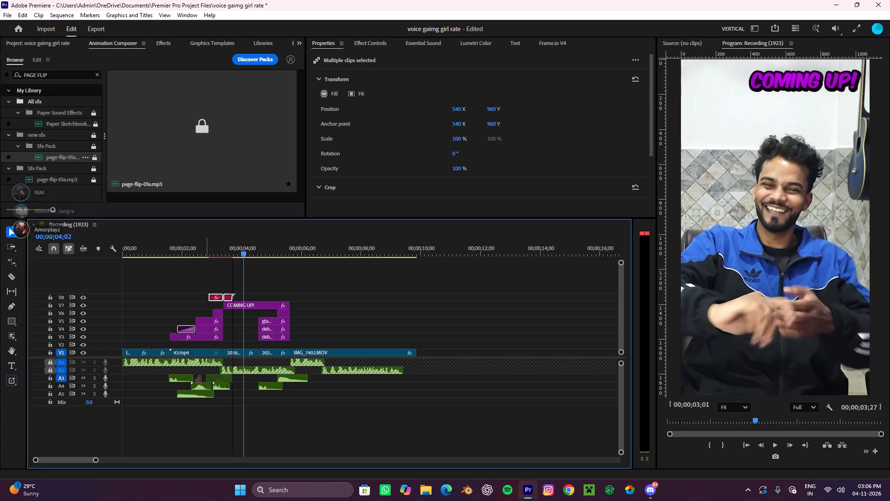
Shift the page-flip sound on A3 slightly later so its end lines up with the end of the light leak on V8.
{"action": "scroll", "coordinate": [174, 377], "scroll_direction": "up", "scroll_amount": 5, "text": "alt"}
{"action": "scroll", "coordinate": [252, 382], "scroll_direction": "up", "scroll_amount": 4, "text": "alt"}
{"action": "scroll", "coordinate": [252, 382], "scroll_direction": "up", "scroll_amount": 5}
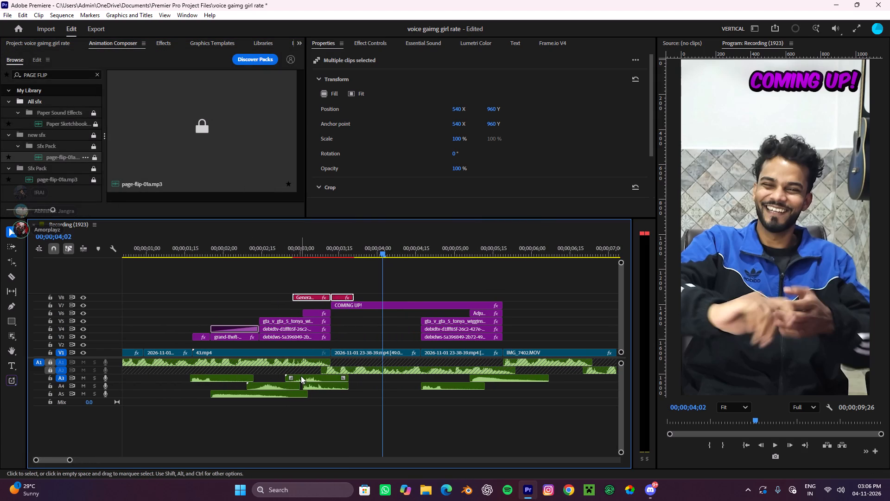
{"action": "left_click", "coordinate": [301, 376]}
{"action": "left_click_drag", "start_coordinate": [300, 377], "coordinate": [305, 377]}
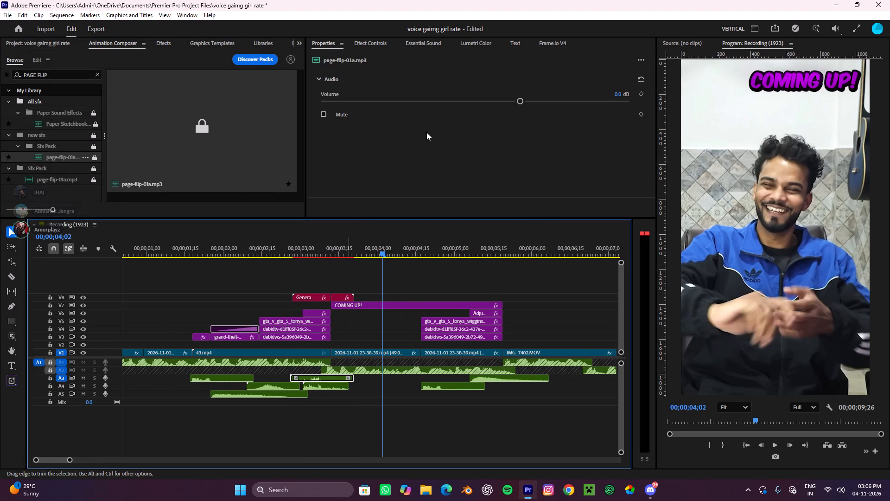
Set the page-flip sound's volume to 0.9 dB.
{"action": "left_click", "coordinate": [529, 100]}
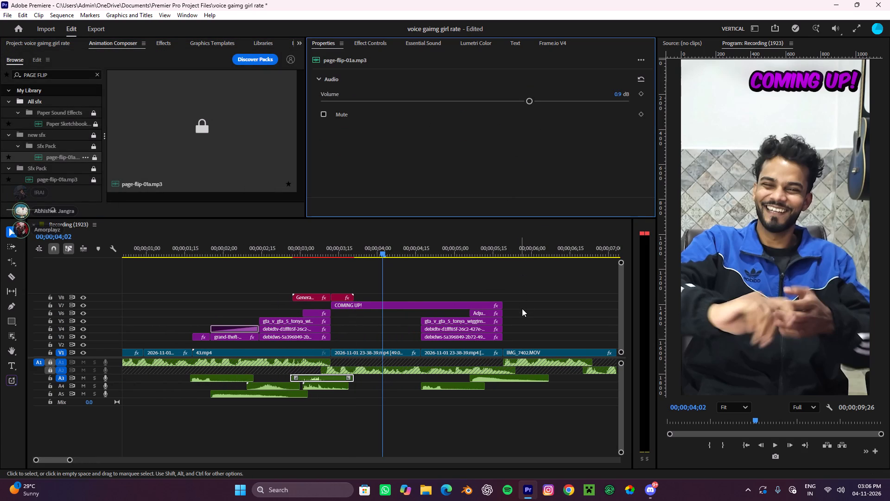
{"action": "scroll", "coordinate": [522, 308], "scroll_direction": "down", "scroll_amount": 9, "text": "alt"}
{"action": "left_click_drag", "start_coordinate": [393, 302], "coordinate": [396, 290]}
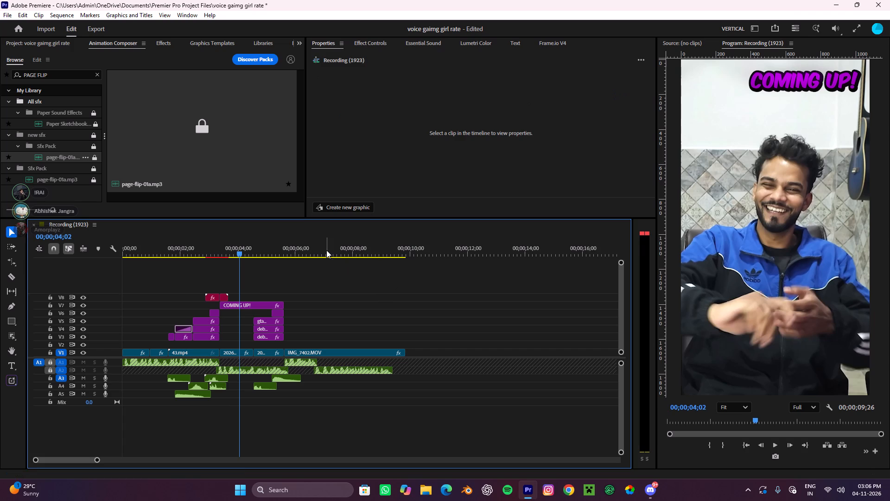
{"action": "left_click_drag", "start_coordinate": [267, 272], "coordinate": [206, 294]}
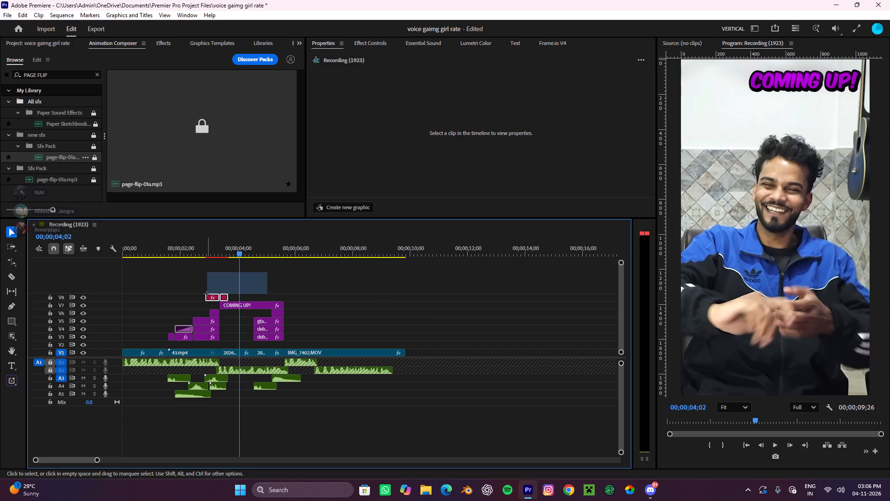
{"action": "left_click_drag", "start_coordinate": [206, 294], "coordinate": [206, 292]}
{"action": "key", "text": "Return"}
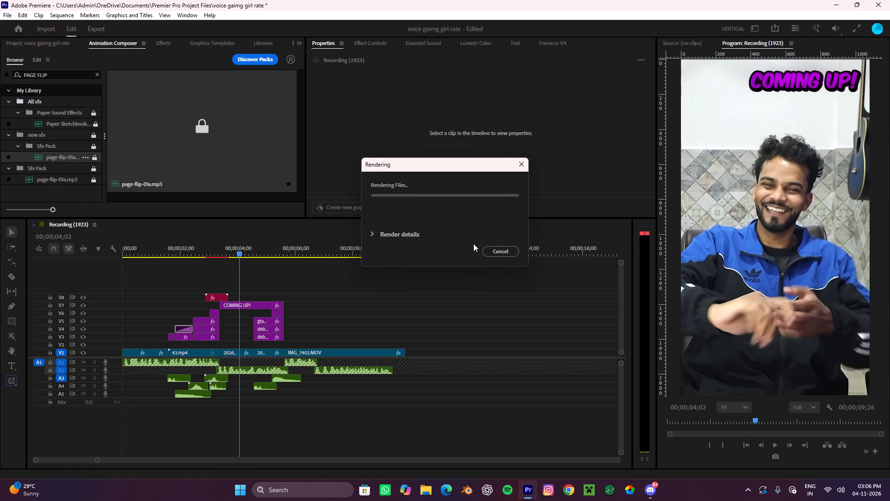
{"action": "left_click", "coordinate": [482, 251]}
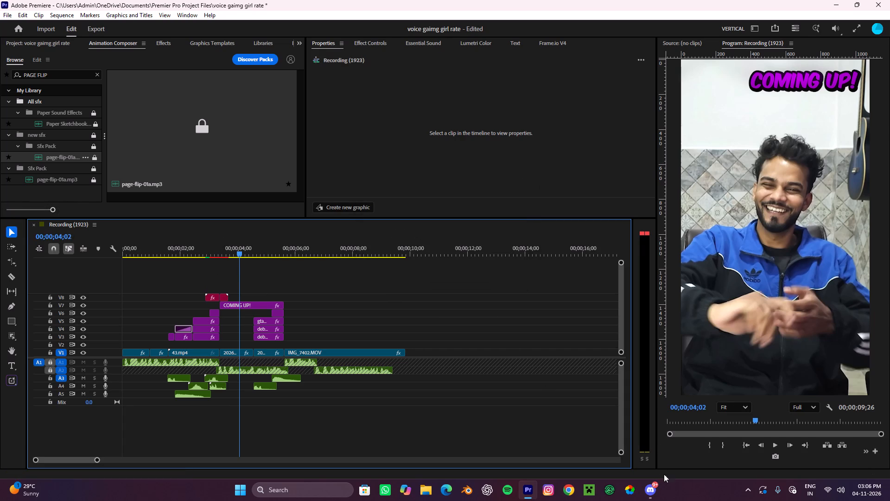
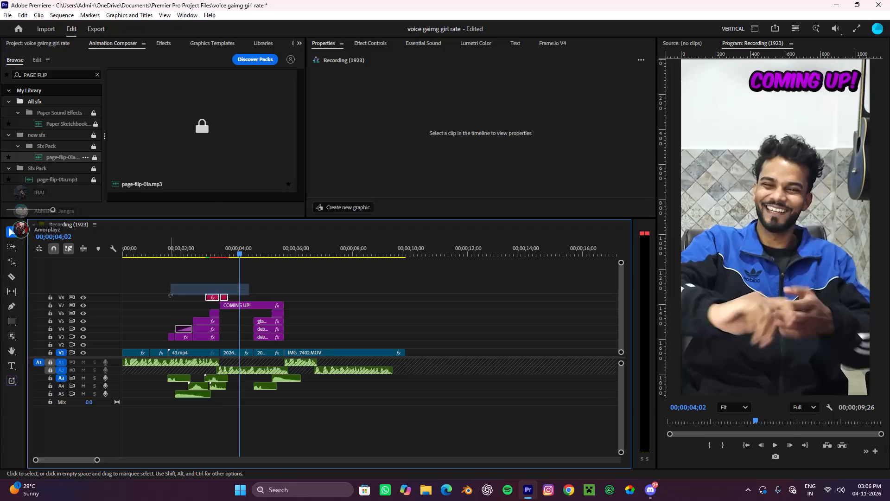
Render the sequence previews and review playback from the light leak transition through the "COMING UP!" title section.
{"action": "key", "text": "Return"}
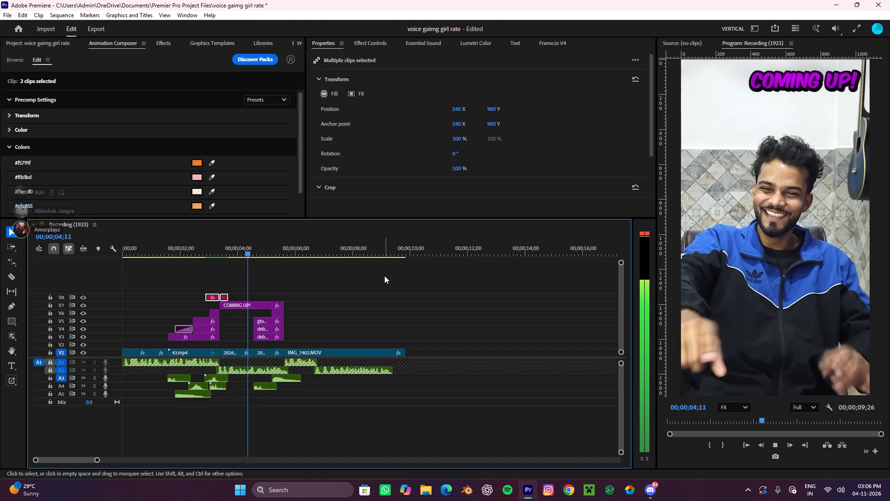
{"action": "key", "text": "space"}
{"action": "scroll", "coordinate": [192, 332], "scroll_direction": "up", "scroll_amount": 10, "text": "alt"}
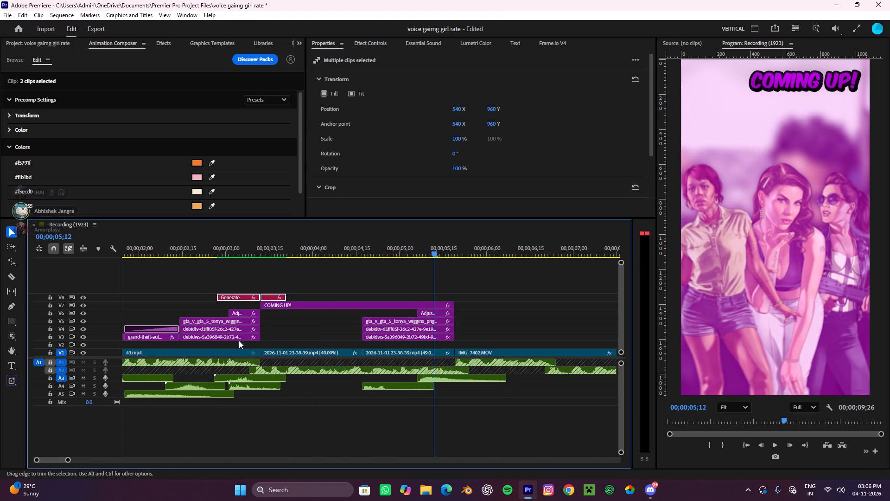
{"action": "scroll", "coordinate": [248, 338], "scroll_direction": "up", "scroll_amount": 2}
{"action": "scroll", "coordinate": [256, 335], "scroll_direction": "down", "scroll_amount": 1}
{"action": "scroll", "coordinate": [259, 334], "scroll_direction": "up", "scroll_amount": 3}
{"action": "left_click_drag", "start_coordinate": [474, 241], "coordinate": [272, 279]}
{"action": "left_click", "coordinate": [413, 256]}
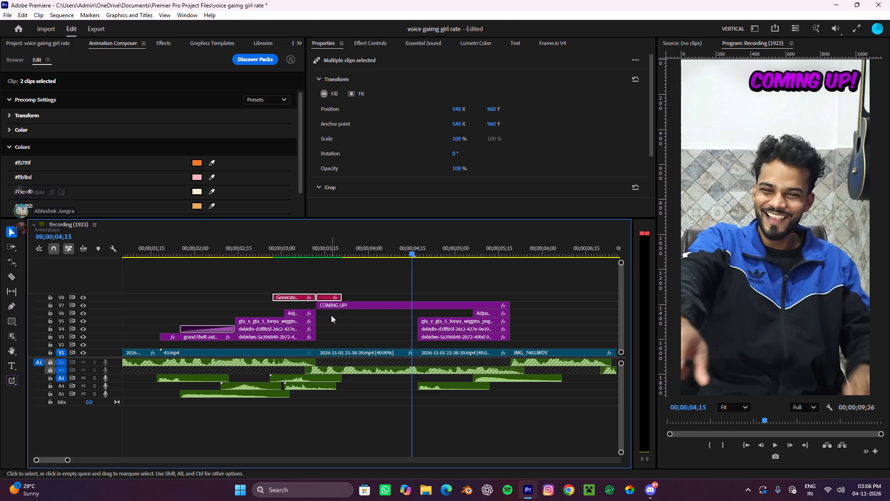
{"action": "left_click_drag", "start_coordinate": [414, 251], "coordinate": [0, 199]}
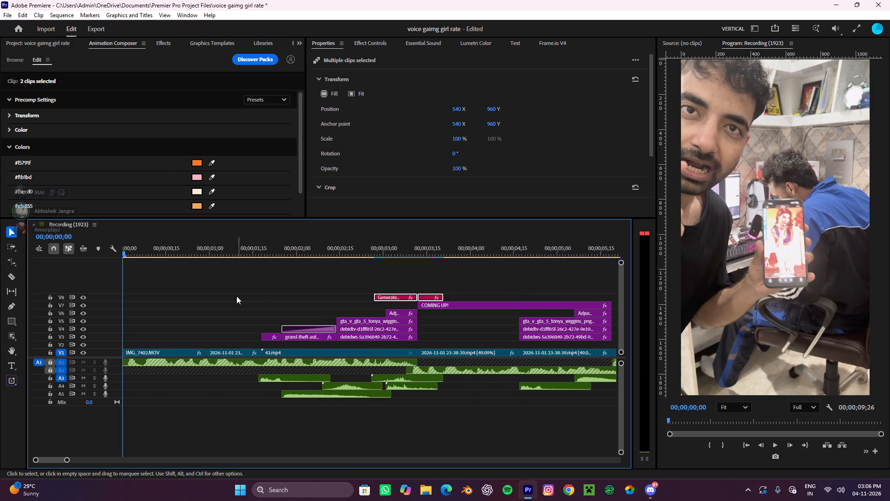
Find the Malice Impact Shake Mid preset with the search term IMPACT and apply it to the opening IMG_7402.MOV clip on V1.
{"action": "scroll", "coordinate": [236, 296], "scroll_direction": "down", "scroll_amount": 10, "text": "alt"}
{"action": "scroll", "coordinate": [148, 304], "scroll_direction": "up", "scroll_amount": 5}
{"action": "left_click", "coordinate": [151, 298]}
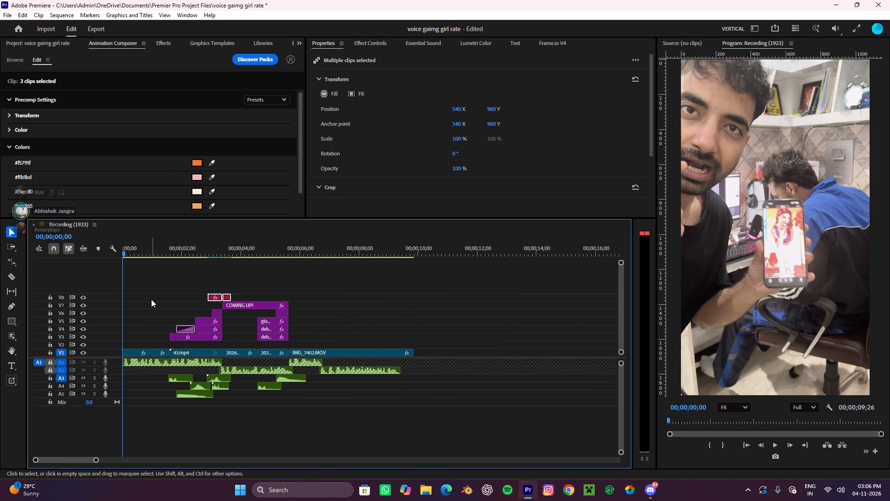
{"action": "left_click", "coordinate": [157, 312]}
{"action": "scroll", "coordinate": [157, 312], "scroll_direction": "up", "scroll_amount": 5, "text": "alt"}
{"action": "scroll", "coordinate": [157, 312], "scroll_direction": "up", "scroll_amount": 10}
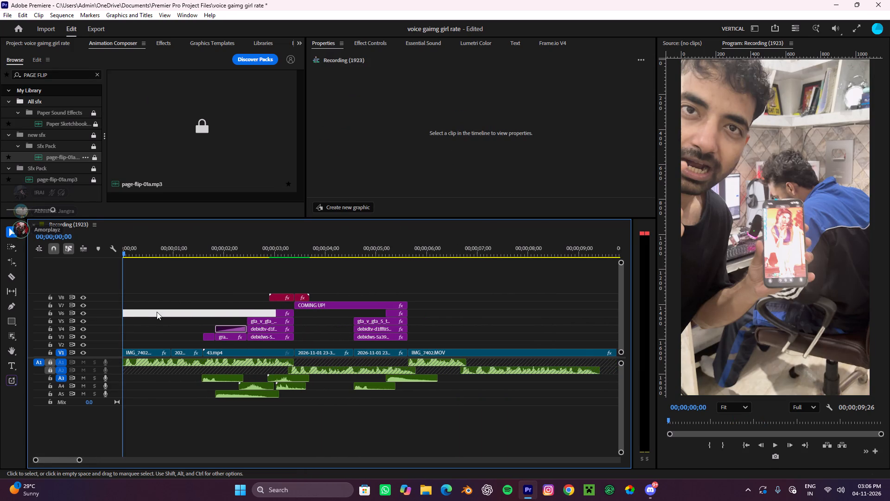
{"action": "left_click_drag", "start_coordinate": [161, 328], "coordinate": [137, 353]}
{"action": "left_click", "coordinate": [189, 318]}
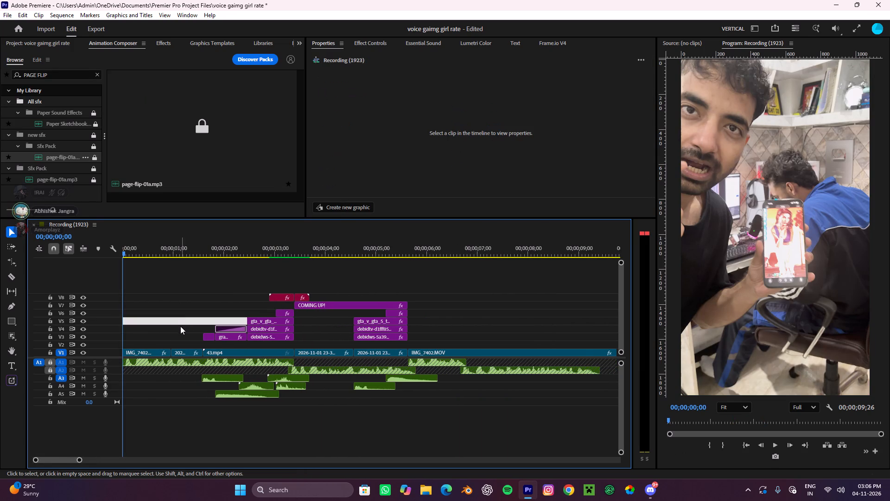
{"action": "left_click_drag", "start_coordinate": [166, 331], "coordinate": [133, 347]}
{"action": "left_click", "coordinate": [159, 328]}
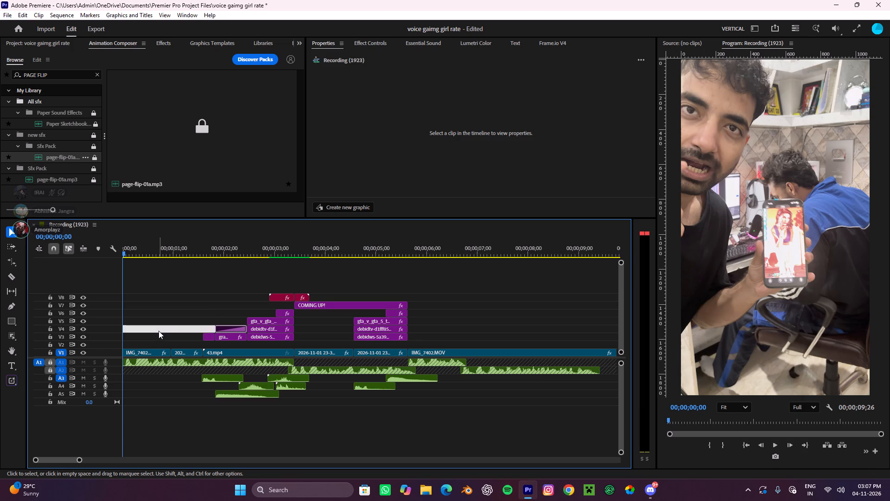
{"action": "left_click_drag", "start_coordinate": [157, 334], "coordinate": [140, 353]}
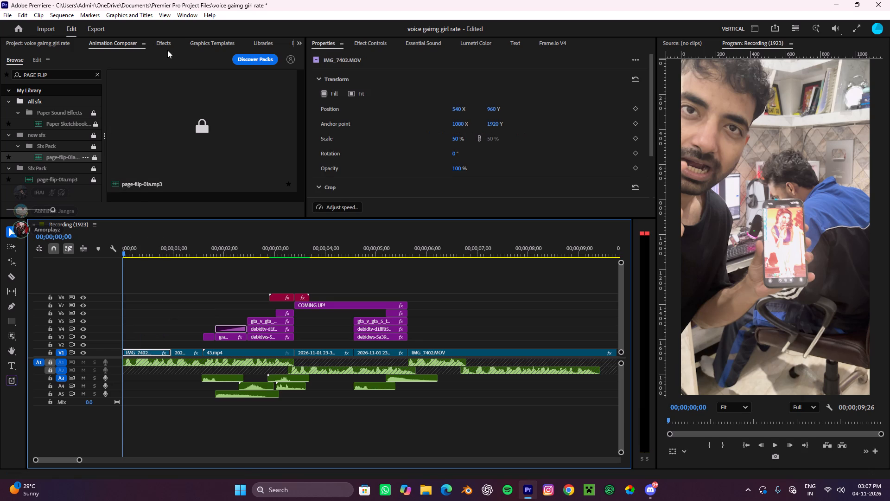
{"action": "left_click", "coordinate": [165, 46]}
{"action": "left_click_drag", "start_coordinate": [68, 52], "coordinate": [0, 51]}
{"action": "left_click_drag", "start_coordinate": [45, 57], "coordinate": [0, 53]}
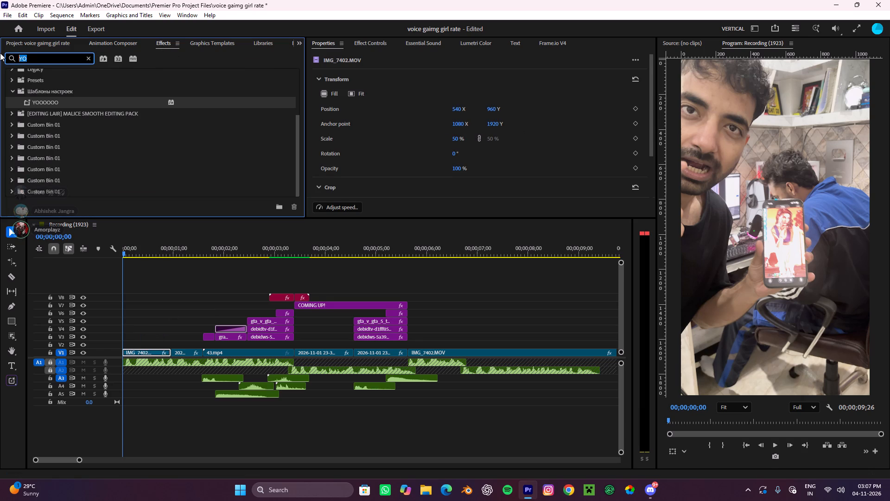
{"action": "type", "text": "IMPACT"}
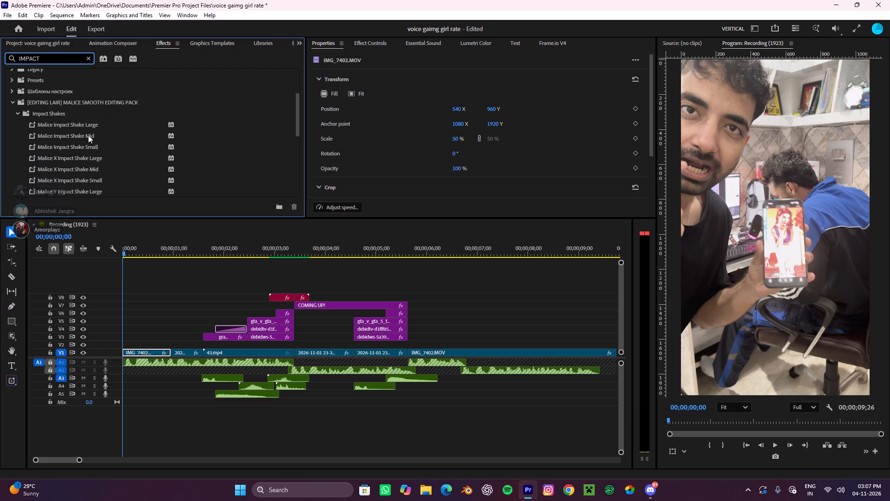
{"action": "left_click_drag", "start_coordinate": [54, 133], "coordinate": [140, 352]}
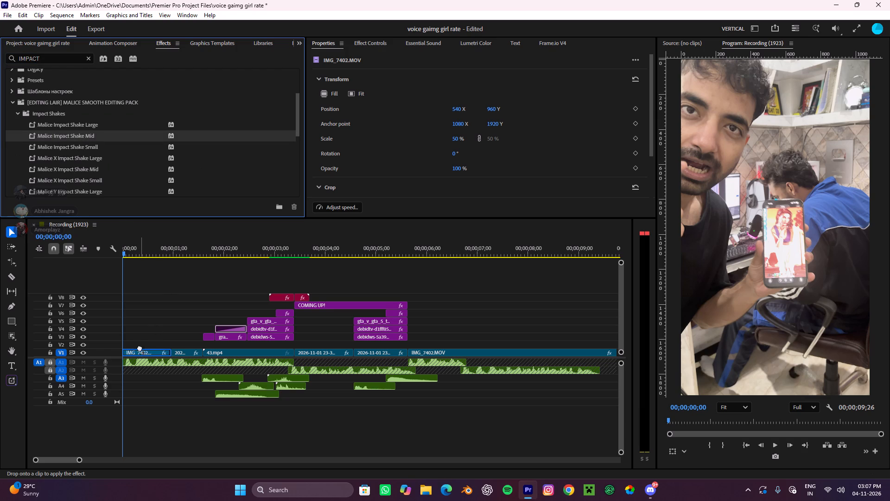
{"action": "key", "text": "space"}
{"action": "key", "text": "space"}
Find the Malice White Flash Large preset with the search term WHITE FLASH and apply it to the opening IMG_7402.MOV clip.
{"action": "left_click_drag", "start_coordinate": [57, 58], "coordinate": [0, 66]}
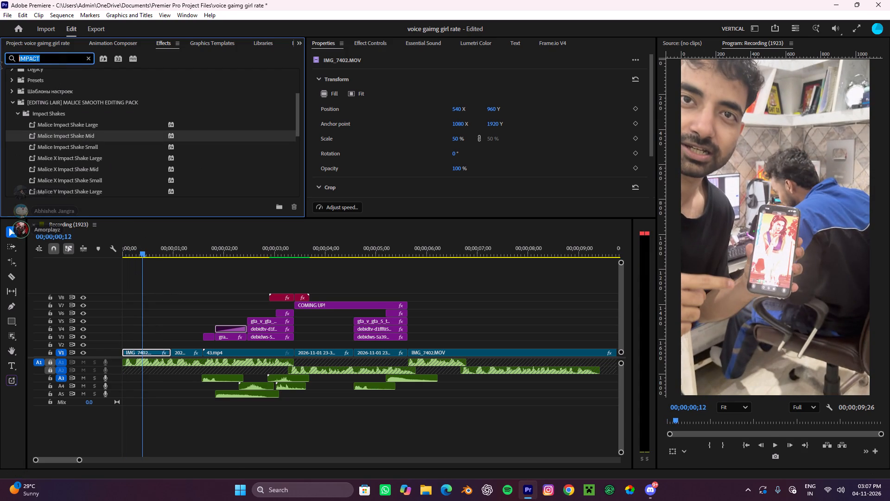
{"action": "left_click_drag", "start_coordinate": [0, 66], "coordinate": [0, 67]}
{"action": "type", "text": "WHITE"}
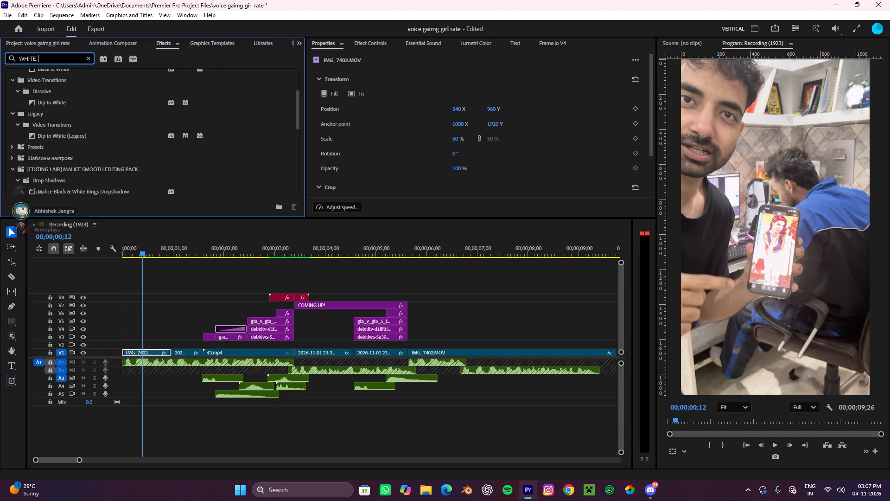
{"action": "key", "text": "space"}
{"action": "type", "text": "FLASH"}
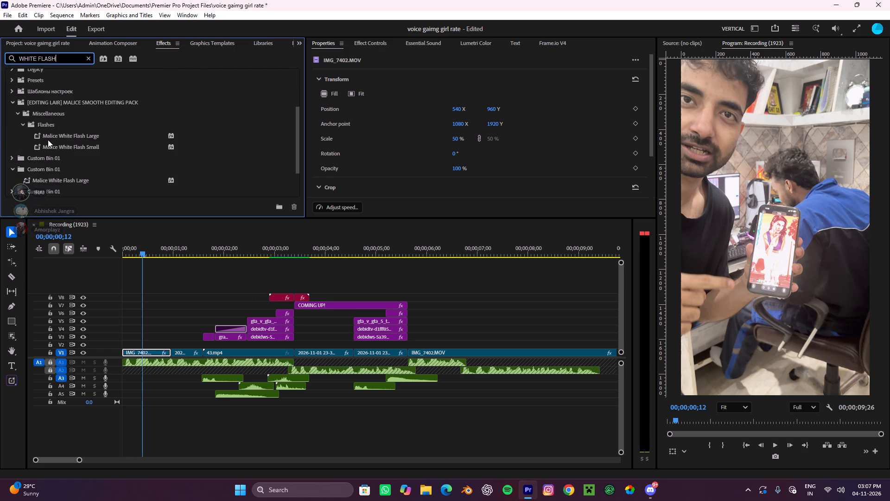
{"action": "left_click_drag", "start_coordinate": [49, 138], "coordinate": [158, 351]}
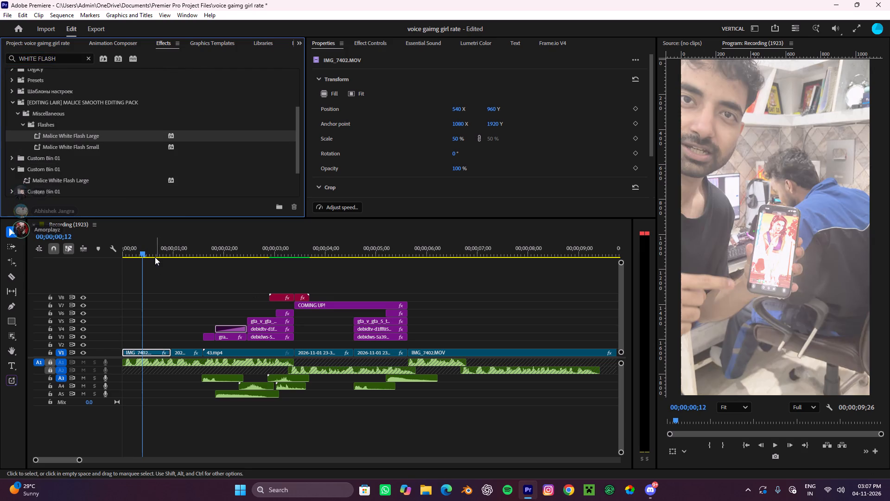
{"action": "left_click_drag", "start_coordinate": [153, 255], "coordinate": [0, 263]}
{"action": "key", "text": "space"}
{"action": "key", "text": "space"}
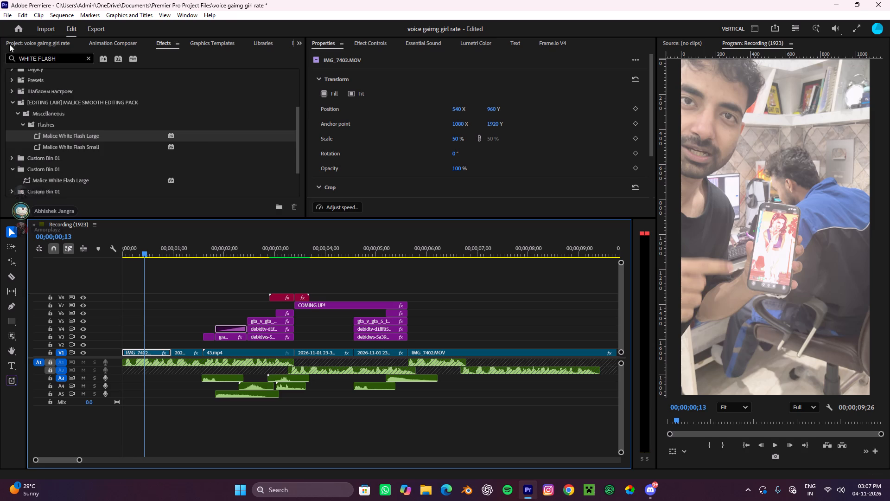
Search for ANIME SHINE and add "- Anime Shine Sound Effect 2 high quality.mp3" on new track A6 at the sequence start.
{"action": "left_click", "coordinate": [26, 40]}
{"action": "left_click", "coordinate": [118, 39]}
{"action": "left_click_drag", "start_coordinate": [54, 74], "coordinate": [0, 77]}
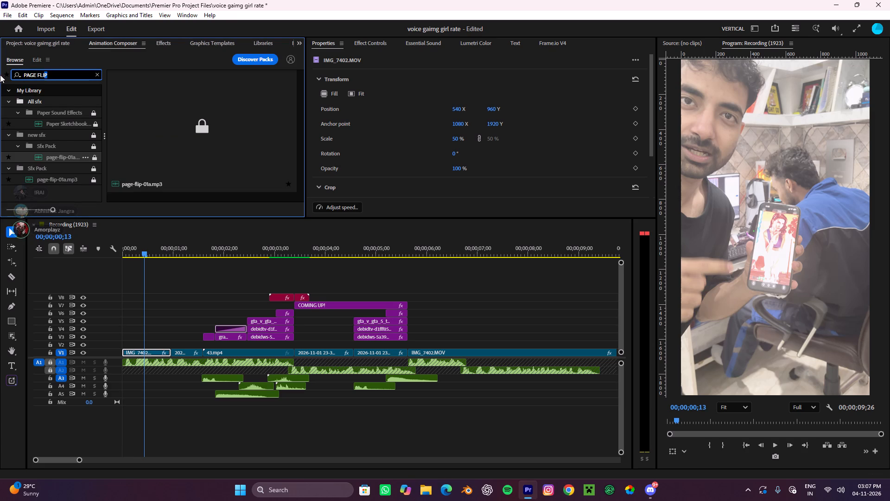
{"action": "type", "text": "ANIME SHINE"}
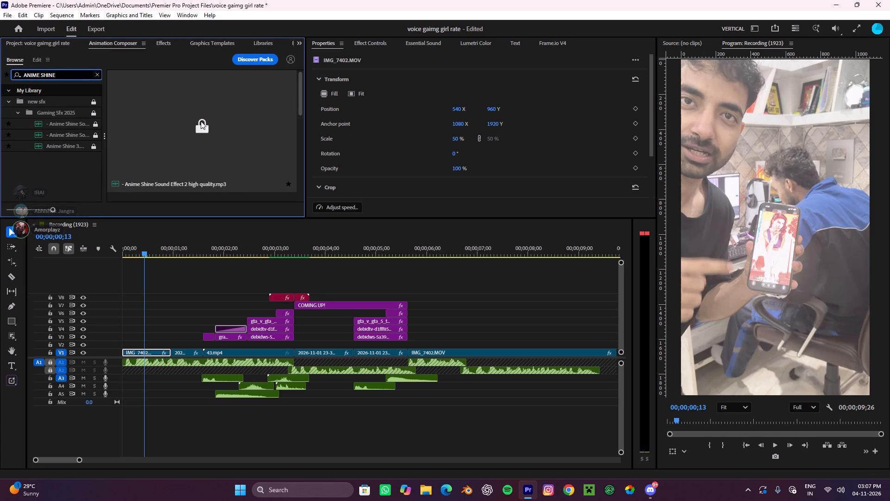
{"action": "left_click", "coordinate": [129, 92]}
{"action": "left_click", "coordinate": [149, 97]}
{"action": "left_click_drag", "start_coordinate": [125, 100], "coordinate": [204, 421]}
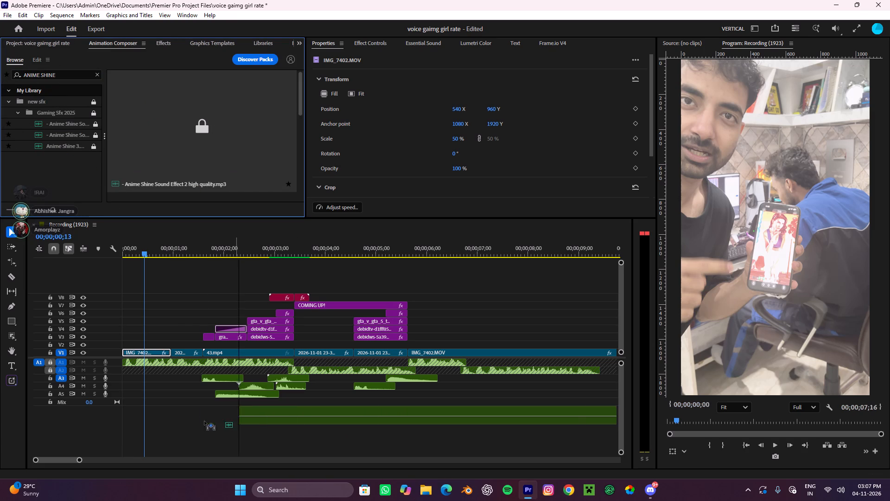
{"action": "left_click_drag", "start_coordinate": [204, 421], "coordinate": [124, 424]}
Split the anime shine sound on A6 at about 2 seconds and remove the part after the cut.
{"action": "scroll", "coordinate": [171, 430], "scroll_direction": "up", "scroll_amount": 4, "text": "alt"}
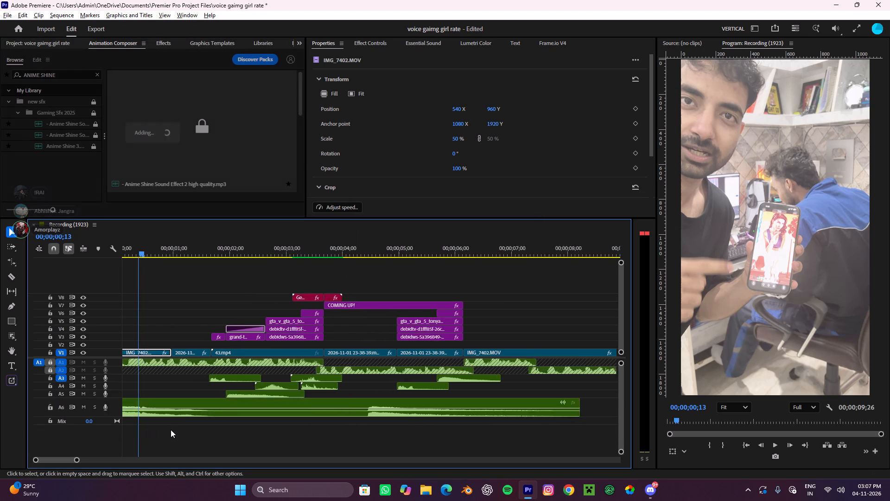
{"action": "scroll", "coordinate": [171, 430], "scroll_direction": "up", "scroll_amount": 1, "text": "alt"}
{"action": "scroll", "coordinate": [171, 430], "scroll_direction": "up", "scroll_amount": 4}
{"action": "key", "text": "c"}
{"action": "left_click", "coordinate": [297, 412]}
{"action": "key", "text": "v"}
{"action": "left_click", "coordinate": [323, 406]}
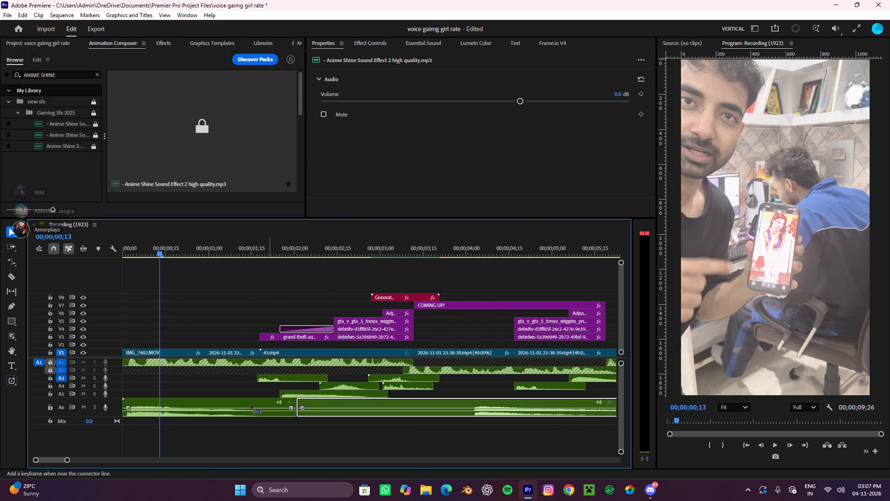
{"action": "key", "text": "ctrl+x"}
Cut off and delete the silent lead-in of the A6 shine sound, and move the remainder to the sequence start.
{"action": "scroll", "coordinate": [155, 408], "scroll_direction": "up", "scroll_amount": 11, "text": "alt"}
{"action": "scroll", "coordinate": [139, 425], "scroll_direction": "up", "scroll_amount": 9}
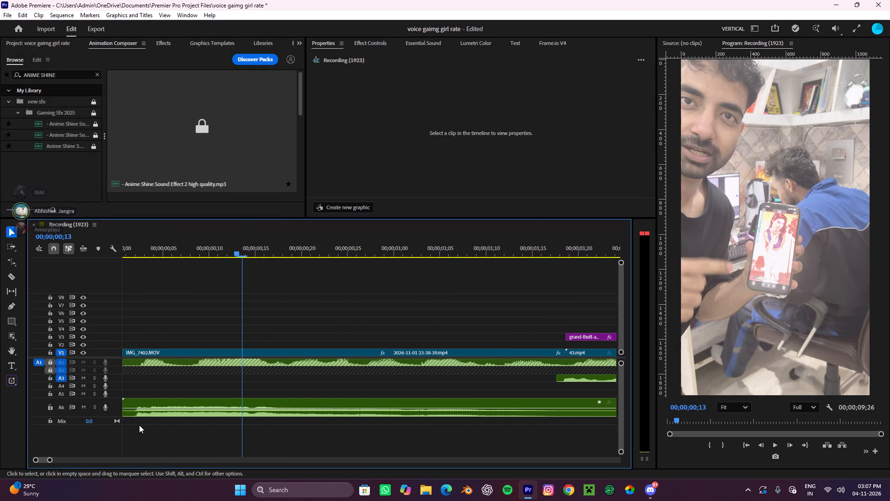
{"action": "key", "text": "c"}
{"action": "left_click", "coordinate": [136, 407]}
{"action": "key", "text": "v"}
{"action": "left_click_drag", "start_coordinate": [131, 430], "coordinate": [126, 406]}
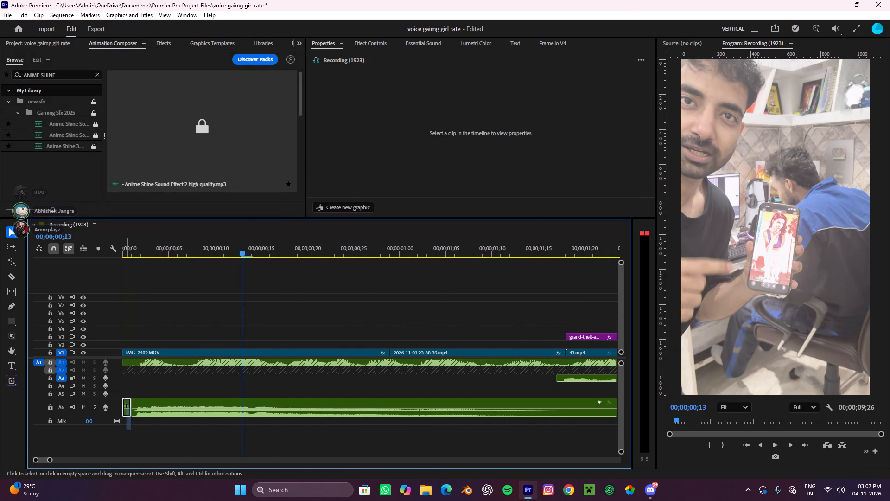
{"action": "left_click_drag", "start_coordinate": [126, 406], "coordinate": [126, 402]}
{"action": "key", "text": "e"}
{"action": "left_click", "coordinate": [143, 401]}
{"action": "left_click_drag", "start_coordinate": [148, 403], "coordinate": [128, 401]}
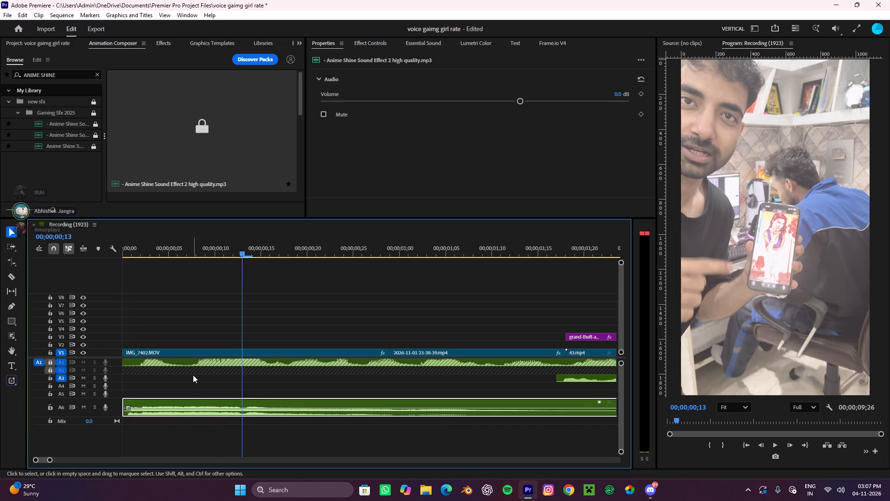
Reduce the A6 track height and set the anime shine sound's volume to -12.5 dB, checking it by playback.
{"action": "scroll", "coordinate": [193, 375], "scroll_direction": "down", "scroll_amount": 10, "text": "alt"}
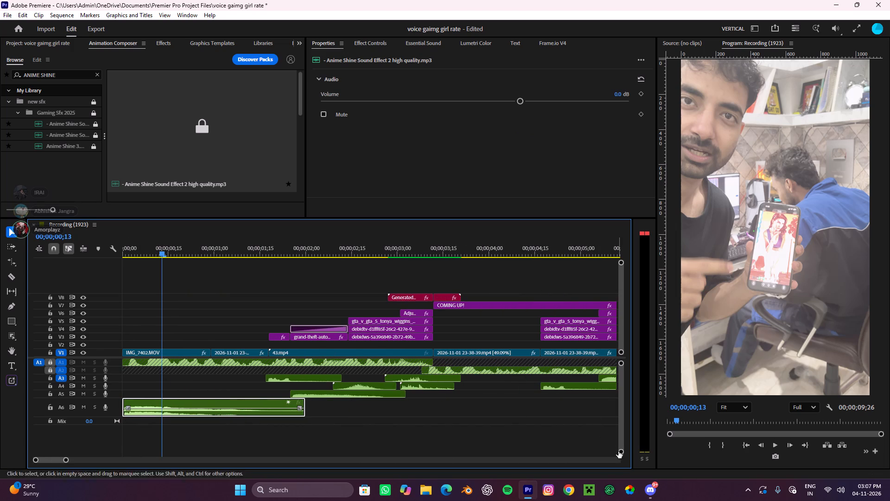
{"action": "left_click_drag", "start_coordinate": [621, 454], "coordinate": [621, 475]}
{"action": "left_click_drag", "start_coordinate": [519, 100], "coordinate": [470, 107]}
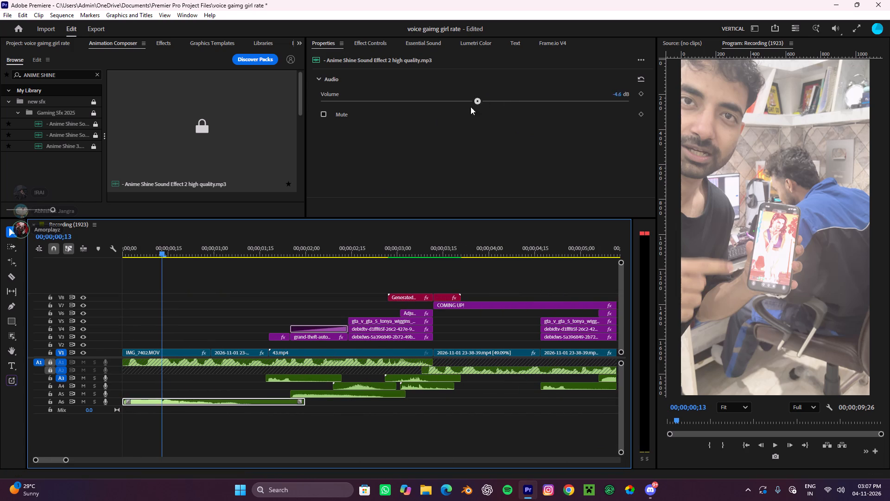
{"action": "left_click_drag", "start_coordinate": [470, 107], "coordinate": [418, 141]}
{"action": "left_click_drag", "start_coordinate": [178, 247], "coordinate": [0, 265]}
{"action": "key", "text": "space"}
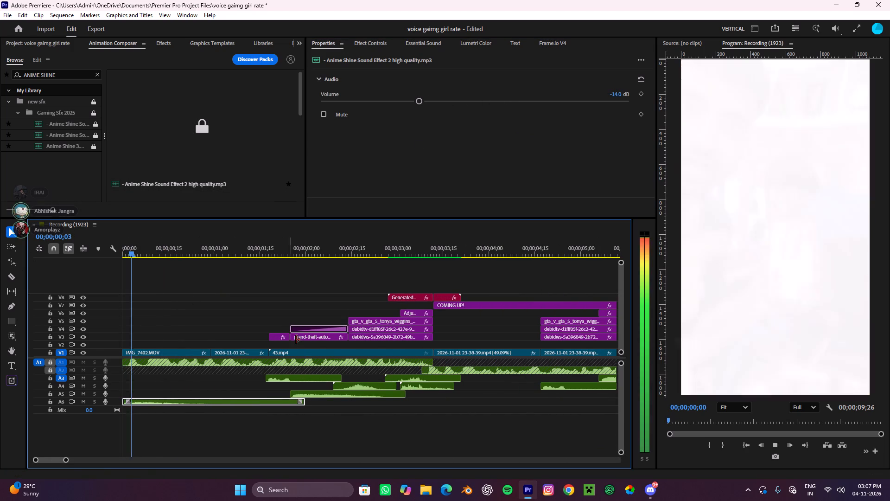
{"action": "scroll", "coordinate": [296, 341], "scroll_direction": "down", "scroll_amount": 4, "text": "alt"}
{"action": "key", "text": "space"}
{"action": "left_click", "coordinate": [427, 99]}
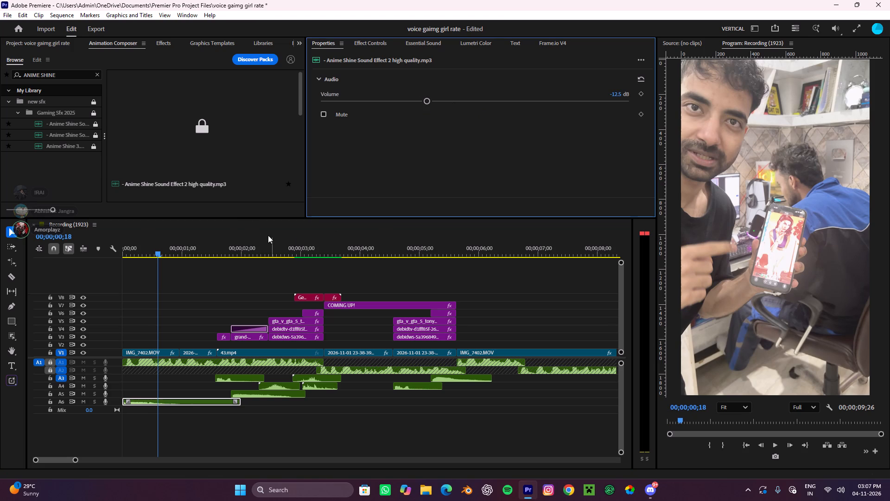
{"action": "left_click_drag", "start_coordinate": [165, 243], "coordinate": [19, 264]}
{"action": "key", "text": "space"}
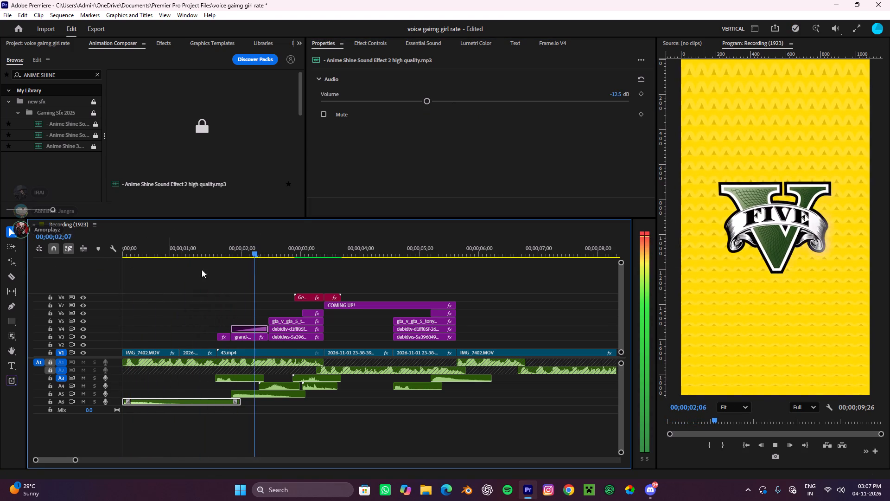
{"action": "key", "text": "space"}
Play the opening through to 00;00;01;10 and add a text title "DOST!" over the man's hair there.
{"action": "left_click_drag", "start_coordinate": [266, 255], "coordinate": [0, 282]}
{"action": "key", "text": "space"}
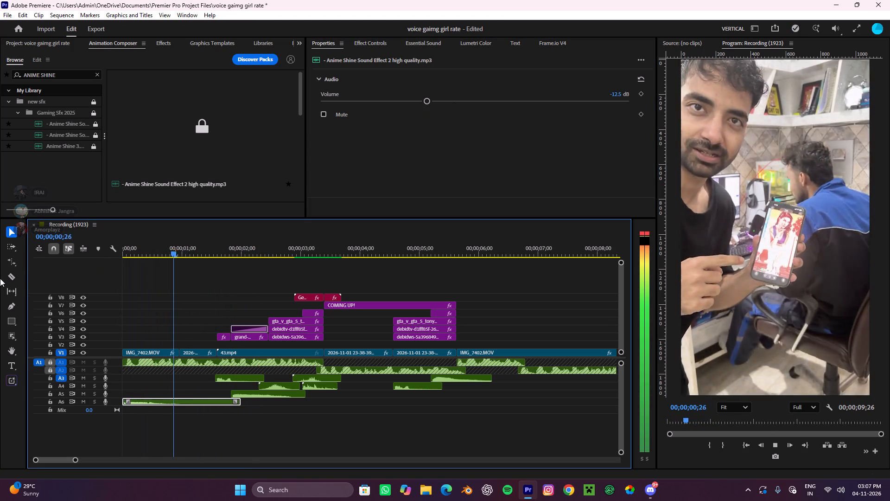
{"action": "key", "text": "space"}
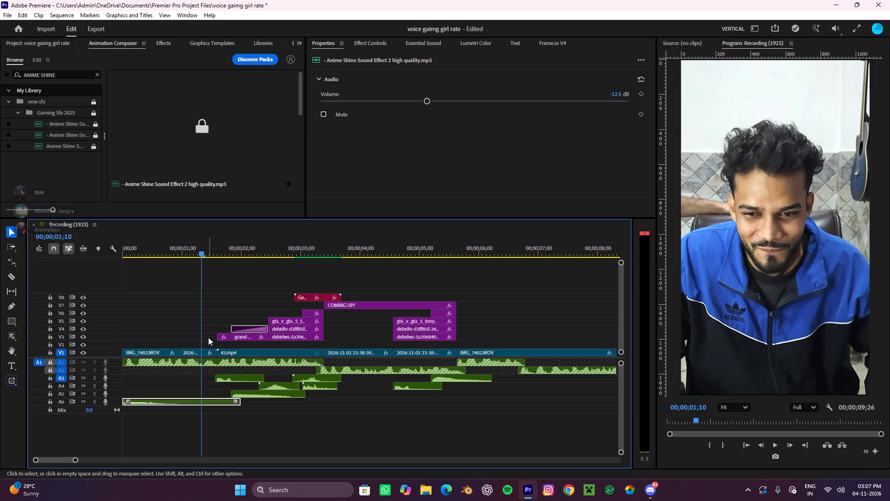
{"action": "left_click", "coordinate": [204, 354]}
{"action": "left_click", "coordinate": [52, 45]}
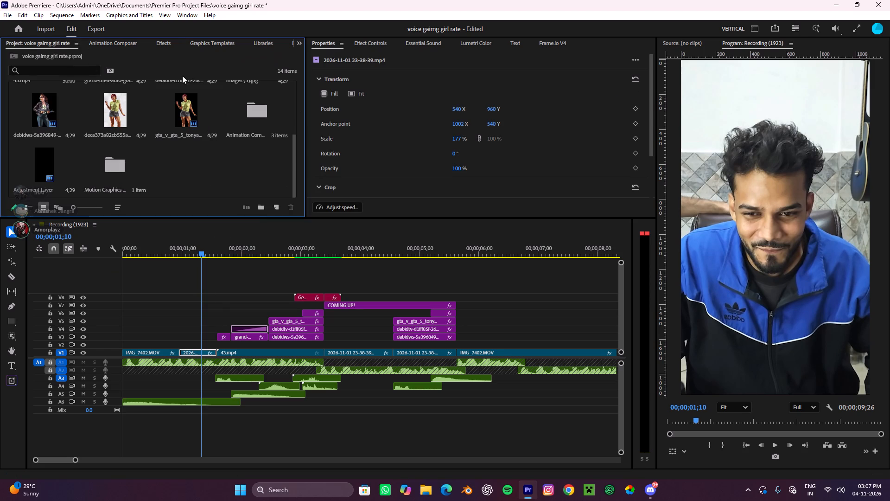
{"action": "key", "text": "t"}
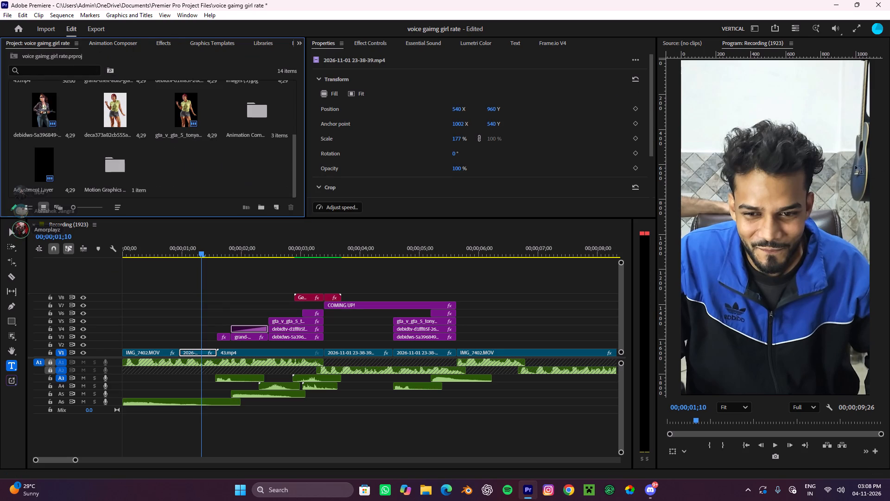
{"action": "left_click", "coordinate": [753, 157]}
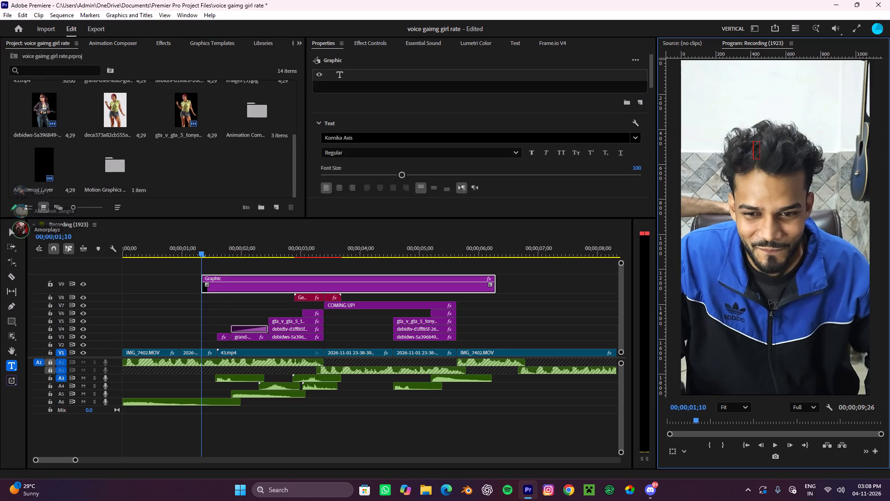
{"action": "type", "text": "DOST"}
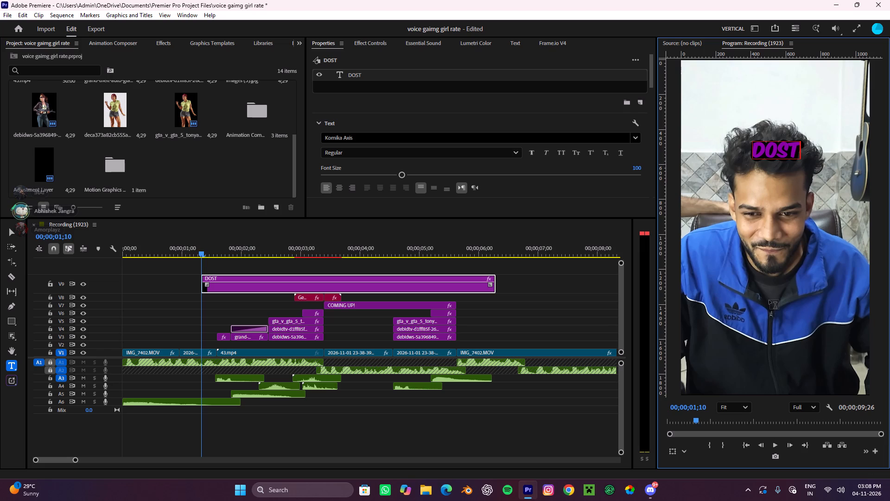
{"action": "key", "text": "shift+exclam"}
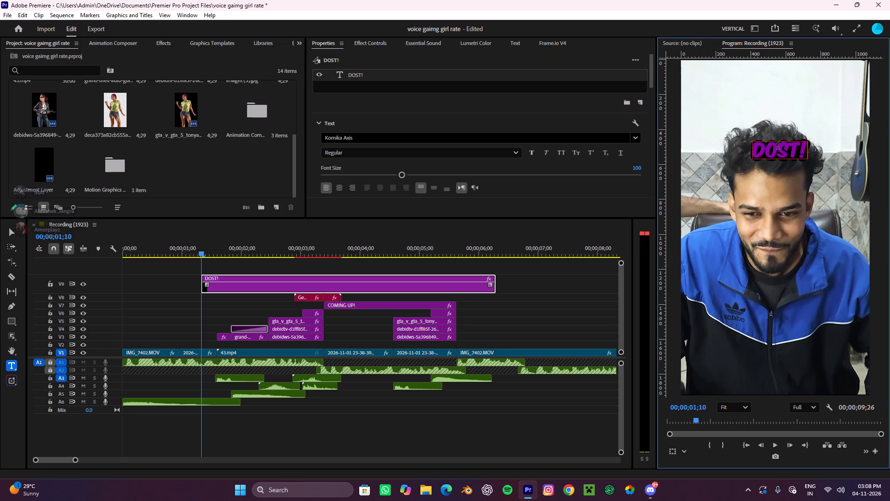
Change the fill colour of the "DOST!" text to bright green 12FF00.
{"action": "triple_click", "coordinate": [778, 147]}
{"action": "left_click", "coordinate": [778, 148]}
{"action": "scroll", "coordinate": [540, 212], "scroll_direction": "down", "scroll_amount": 13}
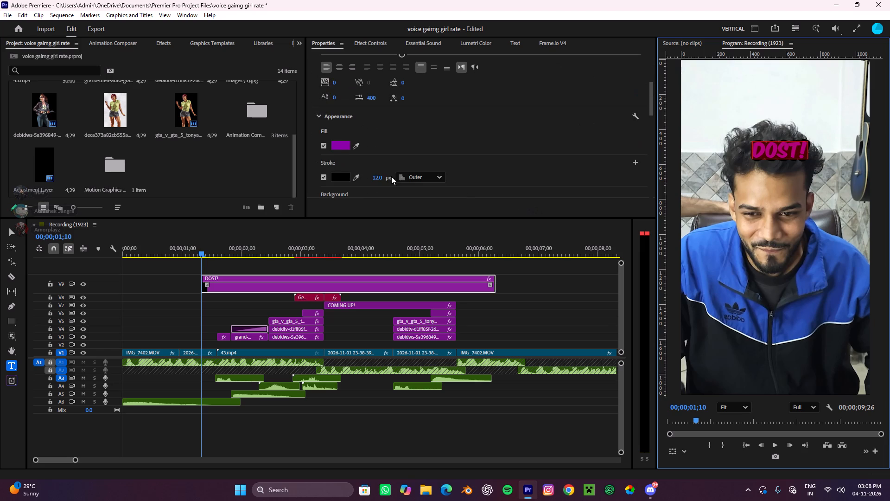
{"action": "left_click", "coordinate": [345, 144]}
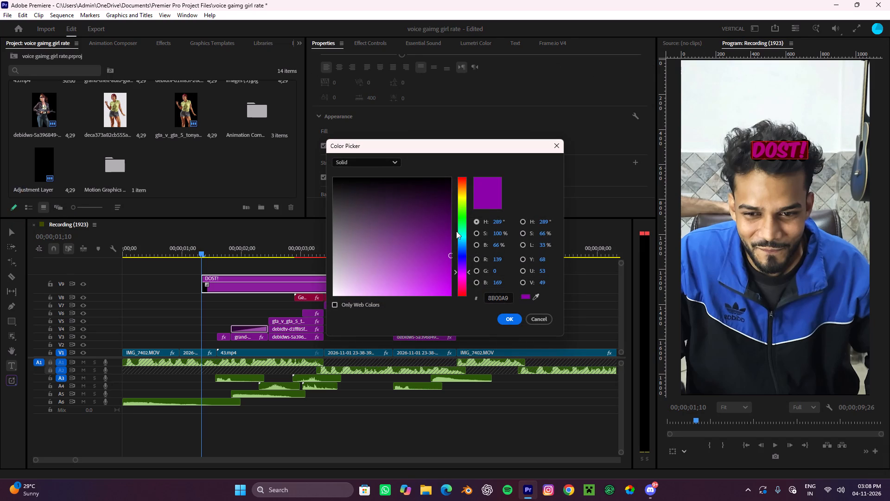
{"action": "left_click_drag", "start_coordinate": [458, 267], "coordinate": [465, 215]}
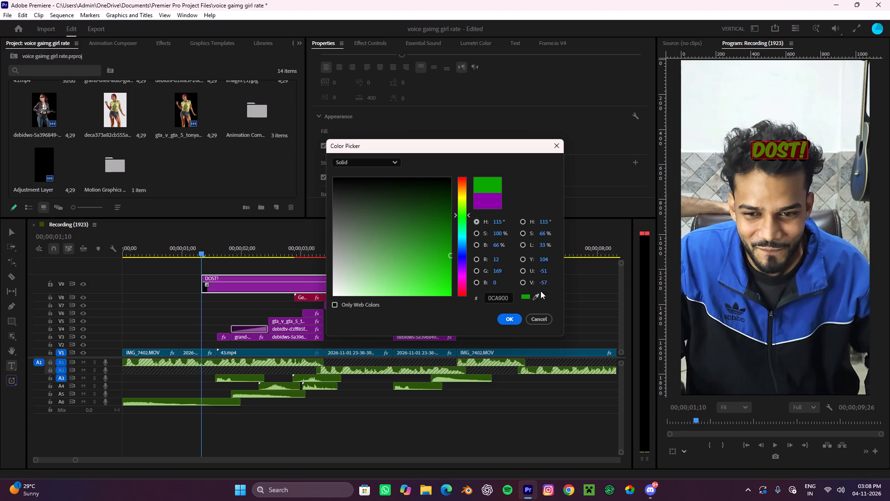
{"action": "left_click_drag", "start_coordinate": [449, 256], "coordinate": [469, 337]}
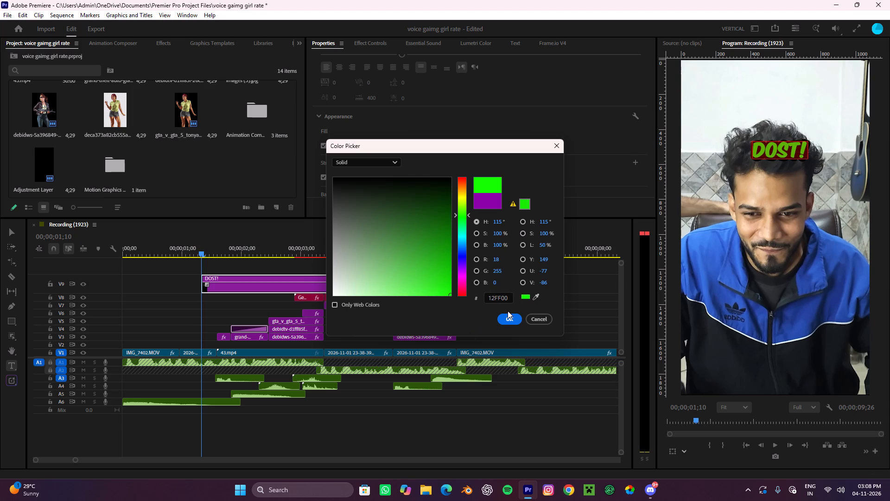
{"action": "left_click", "coordinate": [508, 321]}
Move the DOST! title to the start of the second V1 clip, split it where 43.mp4 begins, and remove the part after the cut.
{"action": "scroll", "coordinate": [281, 296], "scroll_direction": "up", "scroll_amount": 5, "text": "alt"}
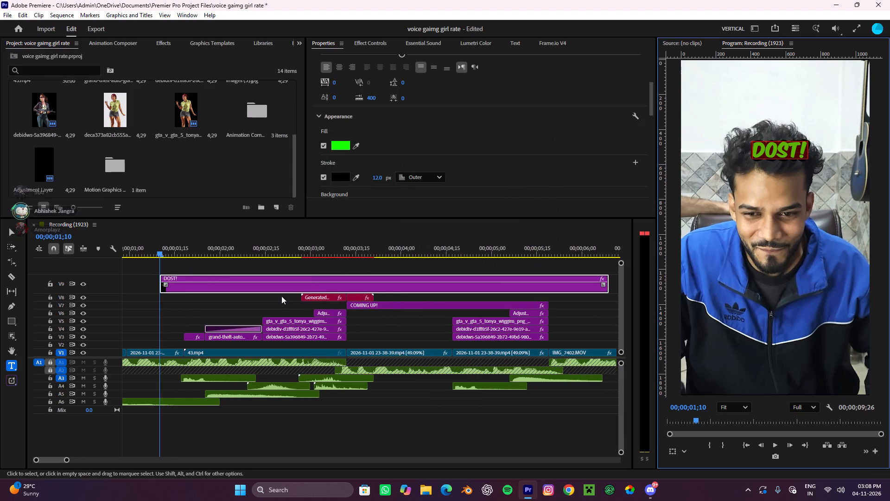
{"action": "scroll", "coordinate": [281, 296], "scroll_direction": "up", "scroll_amount": 2, "text": "alt"}
{"action": "left_click", "coordinate": [274, 312]}
{"action": "key", "text": "v"}
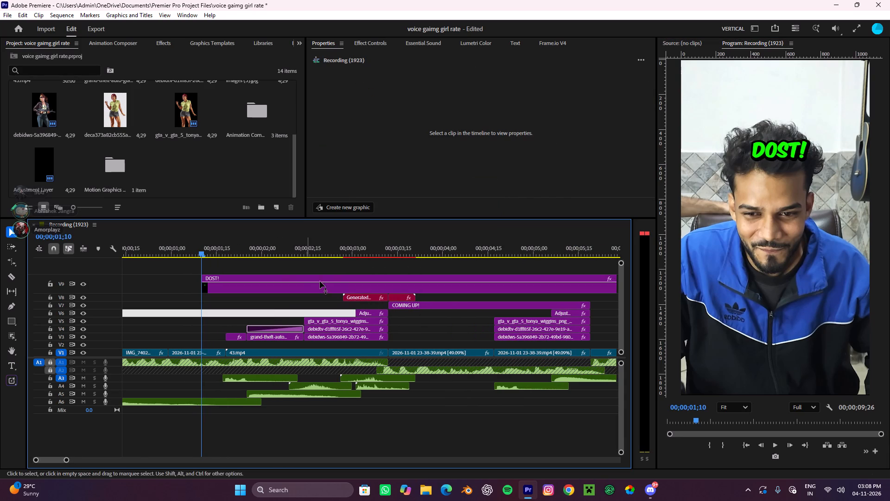
{"action": "left_click_drag", "start_coordinate": [229, 277], "coordinate": [195, 279]}
{"action": "key", "text": "c"}
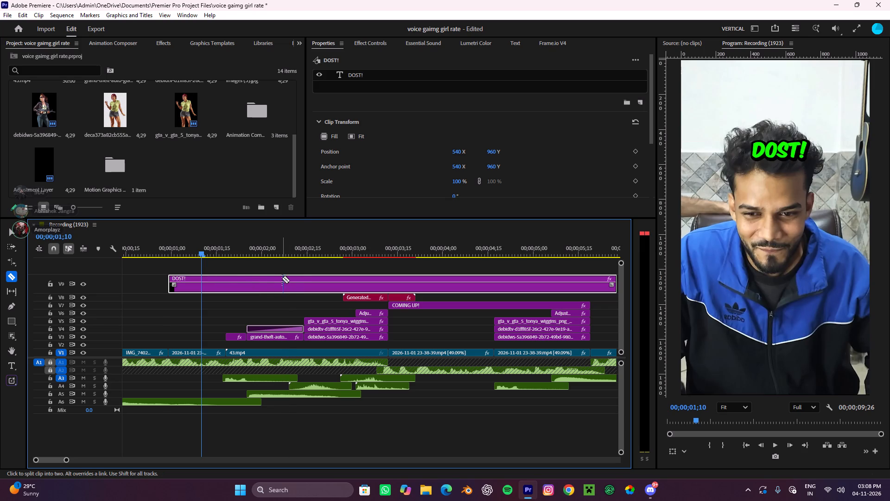
{"action": "left_click", "coordinate": [227, 280]}
{"action": "key", "text": "v"}
{"action": "left_click", "coordinate": [265, 278]}
{"action": "key", "text": "ctrl+x"}
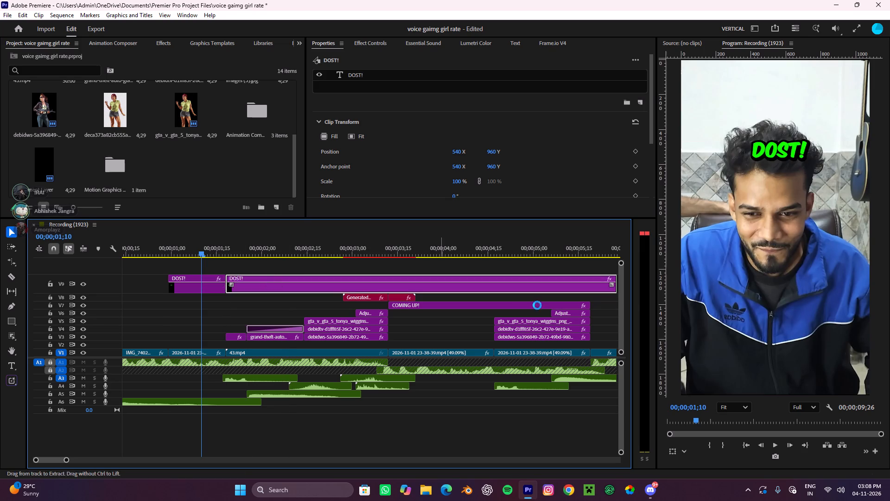
Move the trimmed DOST! title down to track V5 and check it by playback from the sequence start.
{"action": "left_click_drag", "start_coordinate": [197, 276], "coordinate": [196, 319]}
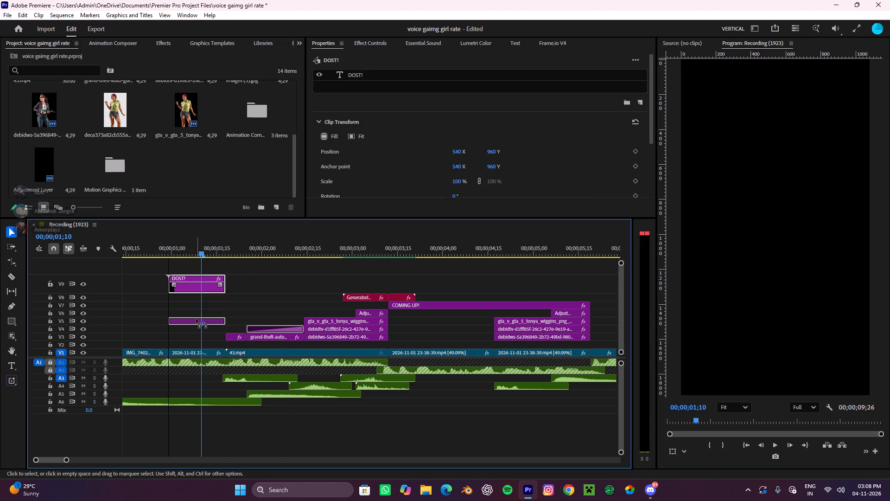
{"action": "left_click_drag", "start_coordinate": [196, 319], "coordinate": [196, 319]}
{"action": "left_click_drag", "start_coordinate": [209, 247], "coordinate": [0, 278]}
{"action": "key", "text": "space"}
{"action": "scroll", "coordinate": [256, 301], "scroll_direction": "down", "scroll_amount": 4, "text": "alt"}
{"action": "left_click", "coordinate": [232, 299]}
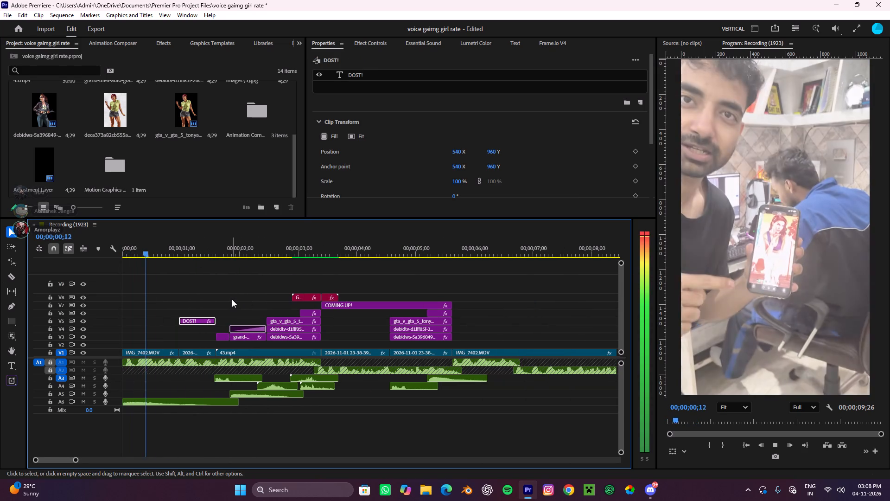
{"action": "key", "text": "space"}
Start a Position animation on the DOST! title with a keyframe at 00;00;01;00.
{"action": "scroll", "coordinate": [220, 316], "scroll_direction": "up", "scroll_amount": 4, "text": "alt"}
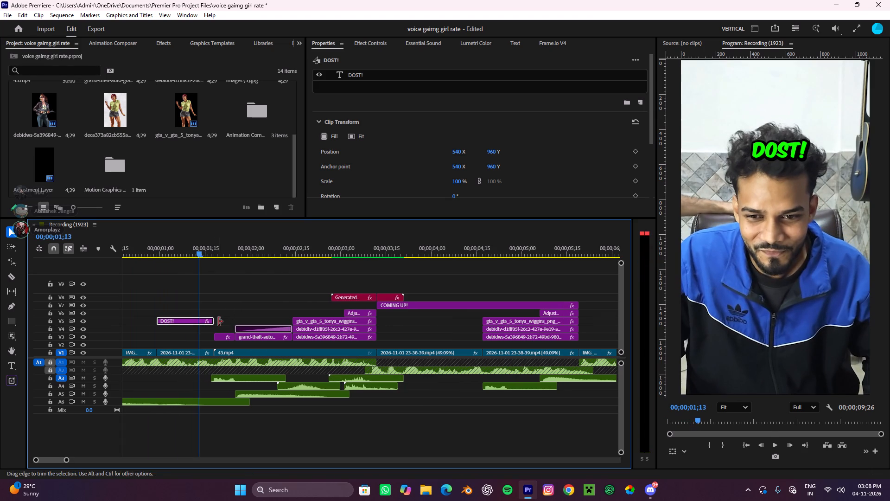
{"action": "left_click", "coordinate": [192, 324]}
{"action": "left_click_drag", "start_coordinate": [187, 257], "coordinate": [174, 276]}
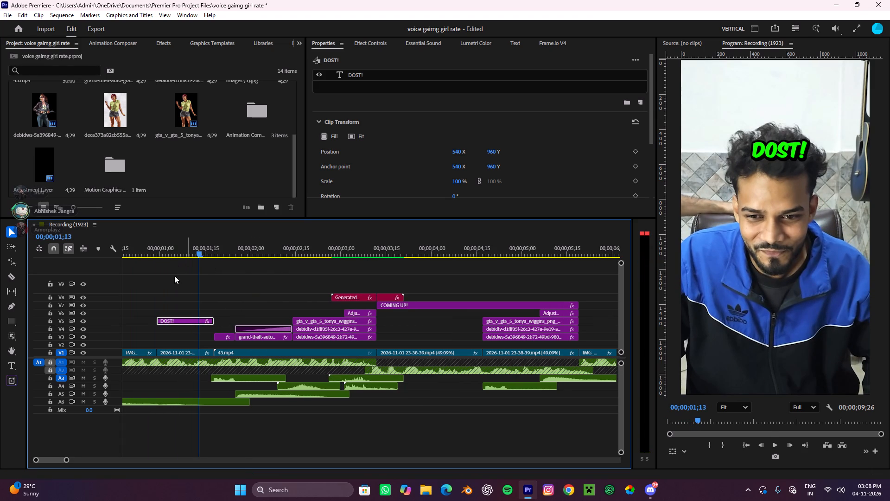
{"action": "left_click_drag", "start_coordinate": [174, 276], "coordinate": [165, 292]}
{"action": "left_click_drag", "start_coordinate": [198, 256], "coordinate": [159, 297]}
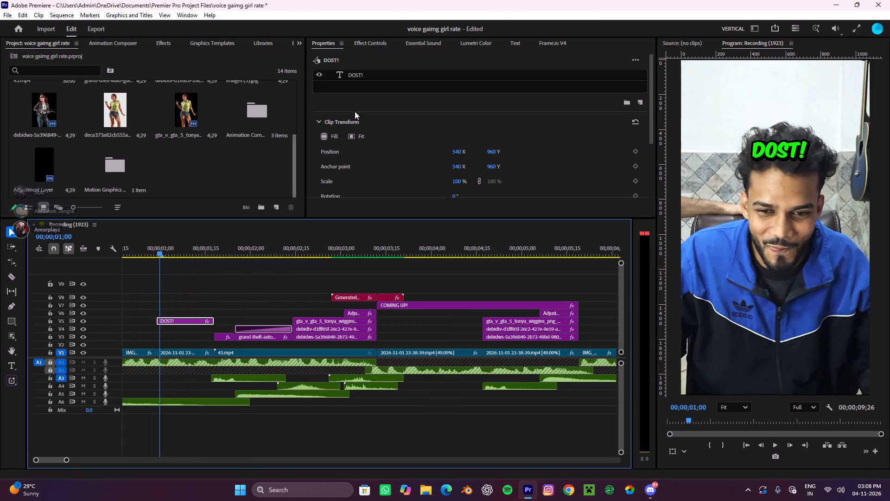
{"action": "left_click", "coordinate": [379, 45]}
{"action": "scroll", "coordinate": [356, 112], "scroll_direction": "down", "scroll_amount": 15}
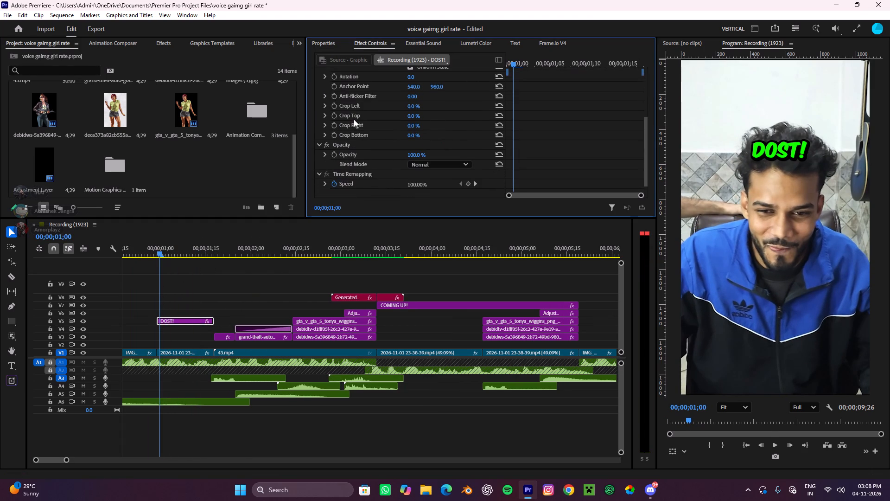
{"action": "scroll", "coordinate": [354, 119], "scroll_direction": "down", "scroll_amount": 7}
{"action": "scroll", "coordinate": [370, 148], "scroll_direction": "up", "scroll_amount": 8}
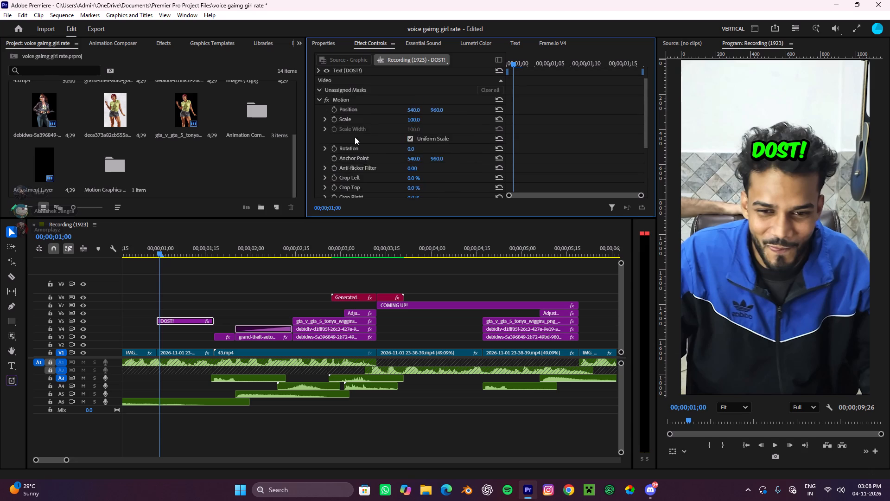
{"action": "scroll", "coordinate": [355, 137], "scroll_direction": "up", "scroll_amount": 10}
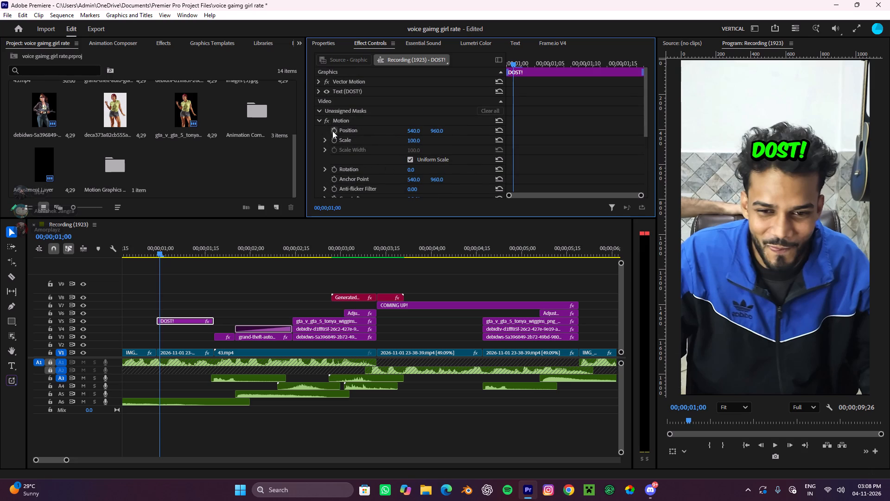
{"action": "left_click", "coordinate": [332, 131]}
Add a second Position keyframe to the DOST! title at 00;00;01;06 with a horizontal value of 496.
{"action": "key", "text": "space"}
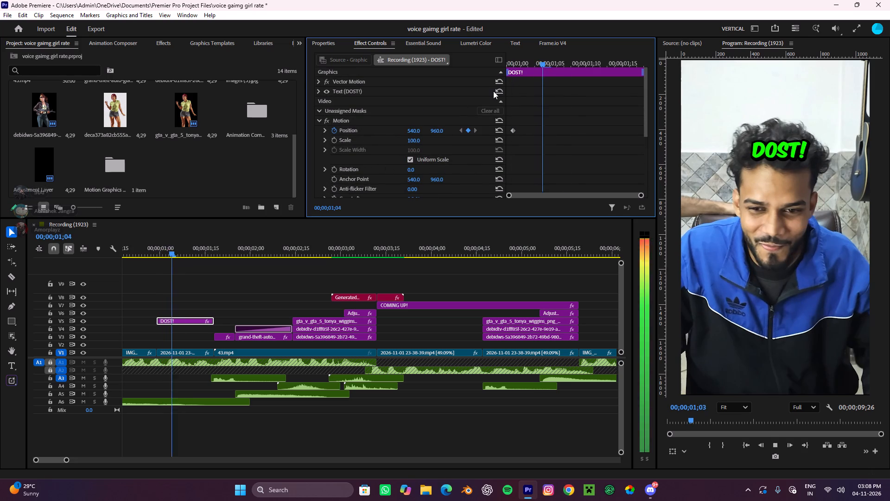
{"action": "key", "text": "space"}
{"action": "left_click_drag", "start_coordinate": [569, 59], "coordinate": [553, 77]}
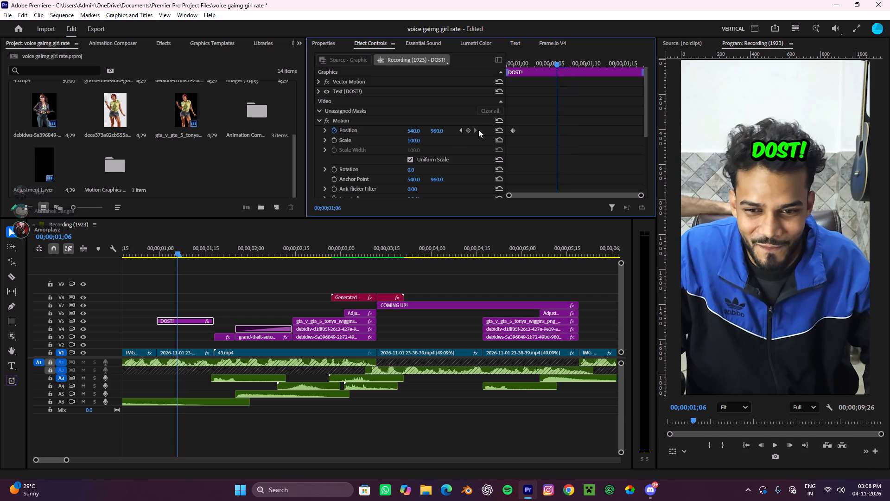
{"action": "left_click", "coordinate": [469, 129]}
{"action": "left_click_drag", "start_coordinate": [417, 127], "coordinate": [444, 128]}
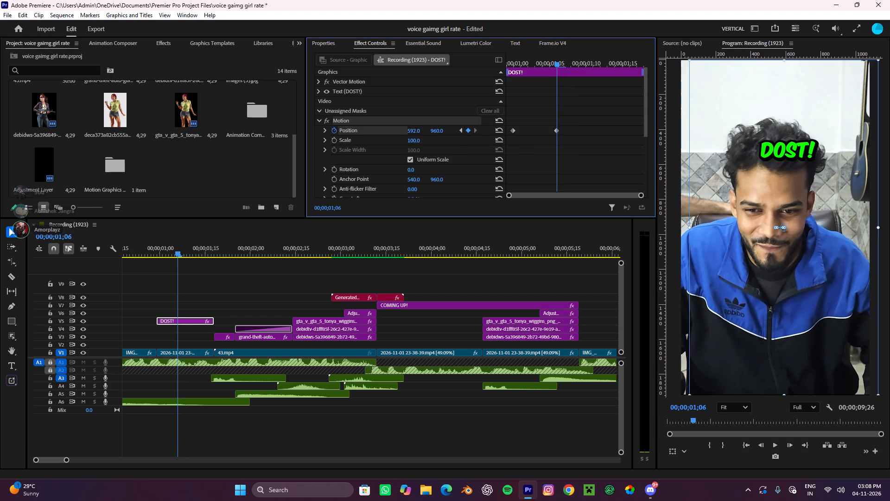
{"action": "left_click_drag", "start_coordinate": [444, 128], "coordinate": [397, 129]}
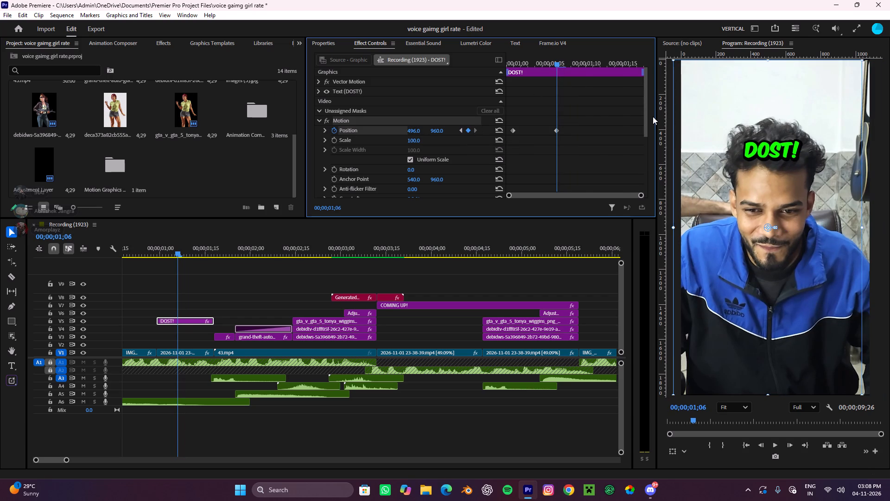
Add a third Position keyframe to the DOST! title at about 00;00;01;15 with values 550, 1005, and check the motion by playback.
{"action": "key", "text": "space"}
{"action": "key", "text": "space"}
{"action": "left_click_drag", "start_coordinate": [444, 129], "coordinate": [465, 130]}
{"action": "left_click_drag", "start_coordinate": [412, 133], "coordinate": [437, 133]}
{"action": "key", "text": "space"}
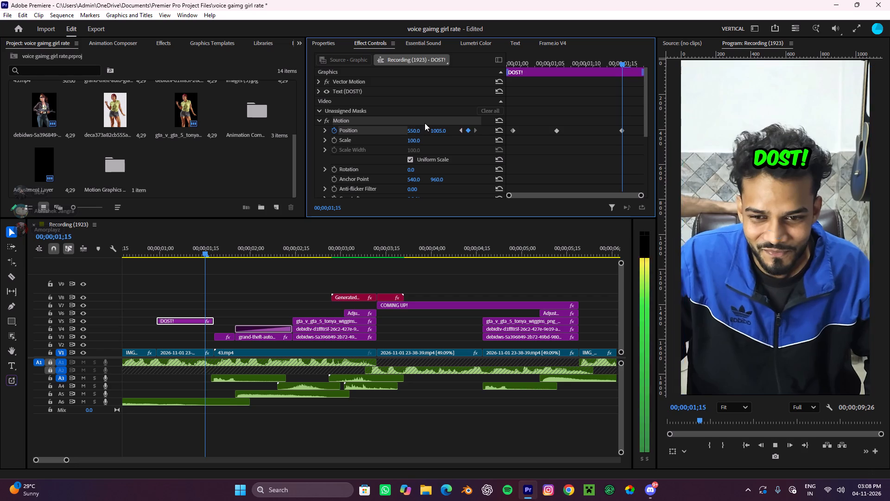
{"action": "key", "text": "space"}
{"action": "left_click", "coordinate": [290, 283]}
{"action": "left_click_drag", "start_coordinate": [236, 249], "coordinate": [0, 273]}
{"action": "key", "text": "space"}
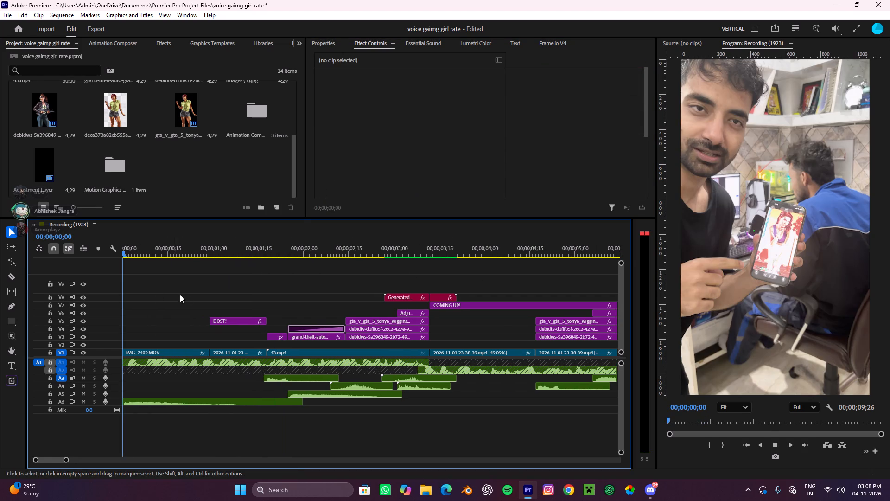
{"action": "scroll", "coordinate": [191, 295], "scroll_direction": "down", "scroll_amount": 3, "text": "alt"}
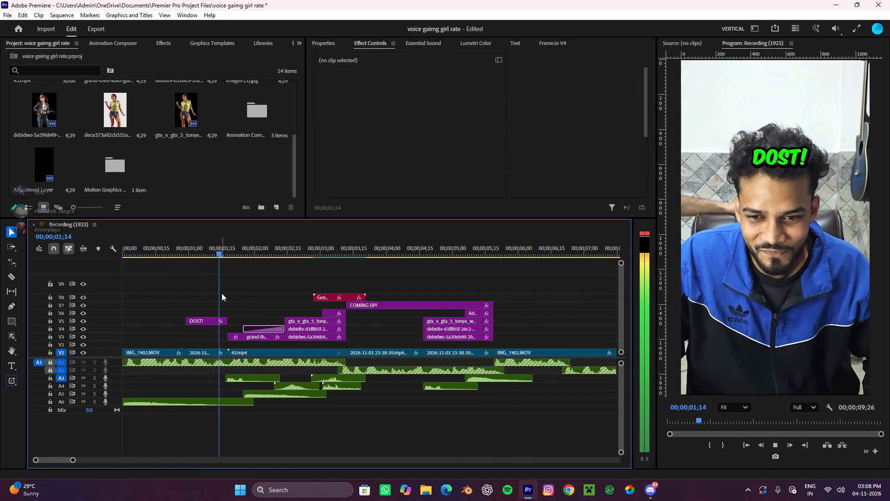
{"action": "key", "text": "space"}
{"action": "left_click", "coordinate": [260, 296]}
Duplicate the second V1 clip, the man in the blue jacket, onto track V2 directly above the original.
{"action": "left_click", "coordinate": [199, 353]}
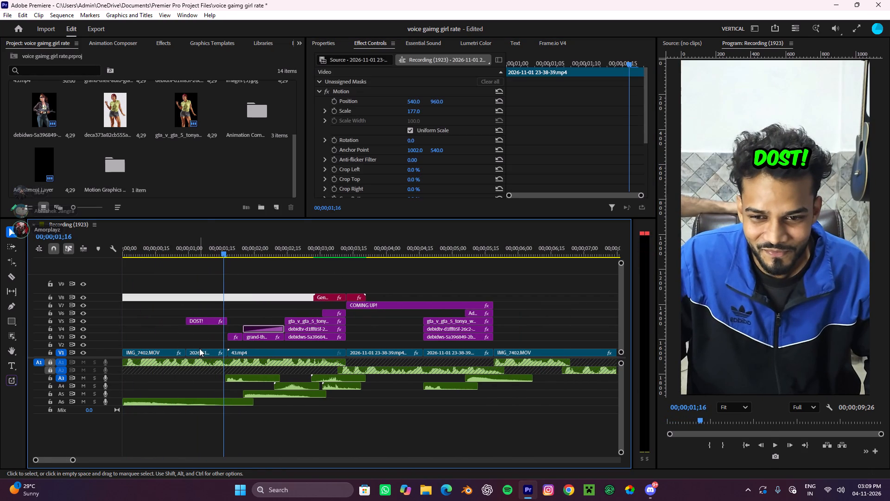
{"action": "left_click_drag", "start_coordinate": [197, 351], "coordinate": [197, 347], "text": "alt"}
{"action": "left_click", "coordinate": [197, 345]}
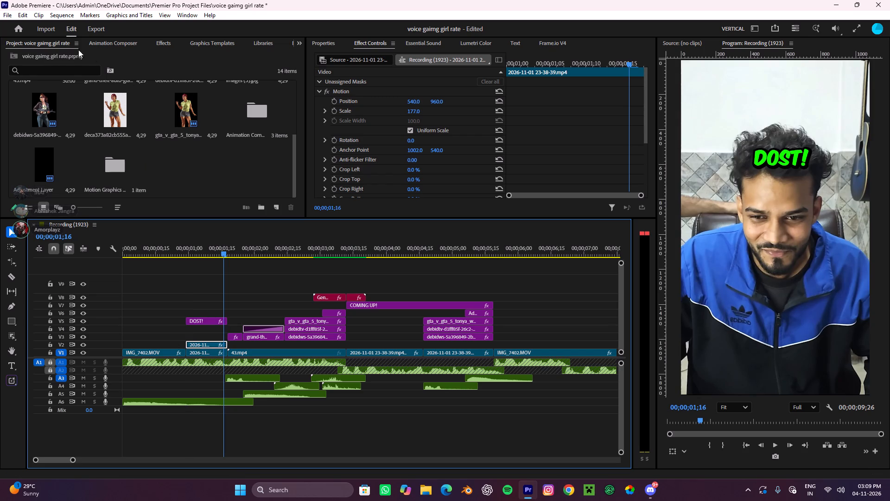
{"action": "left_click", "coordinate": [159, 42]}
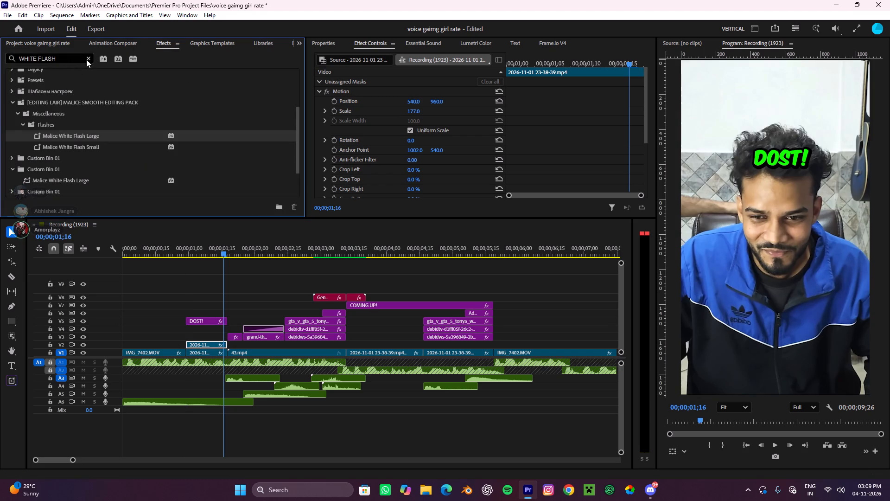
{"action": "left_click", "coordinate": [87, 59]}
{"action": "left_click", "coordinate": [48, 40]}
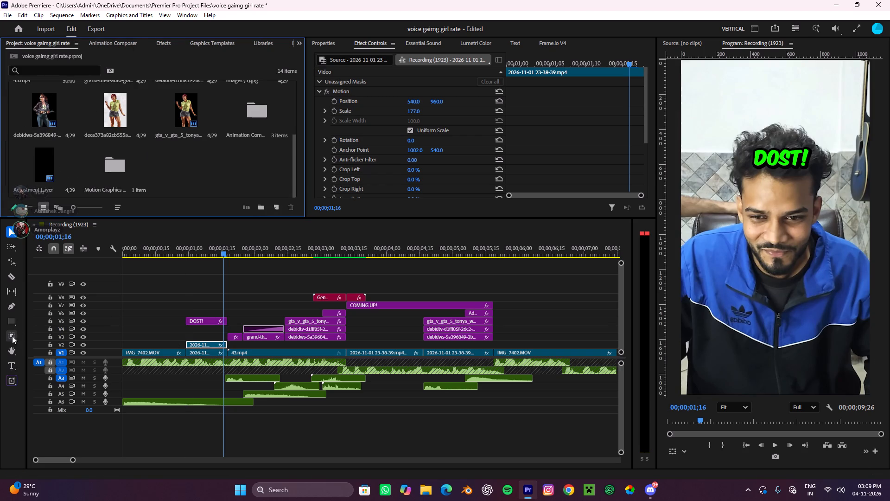
Create a smooth object mask of the man in the V2 duplicate clip and track it in both directions.
{"action": "left_click", "coordinate": [12, 336]}
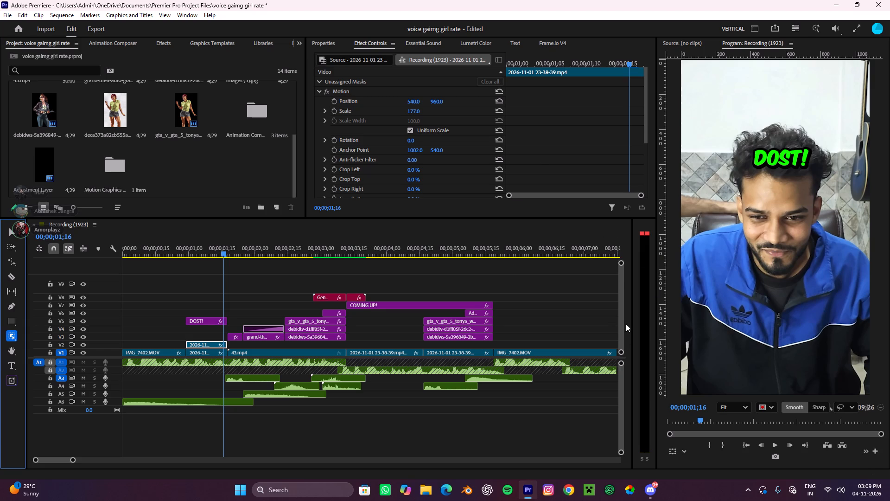
{"action": "left_click", "coordinate": [793, 229]}
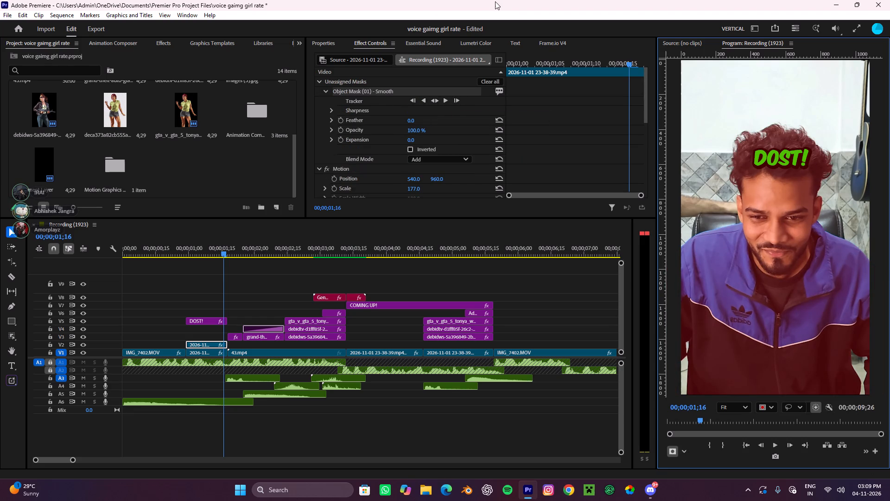
{"action": "left_click", "coordinate": [434, 103]}
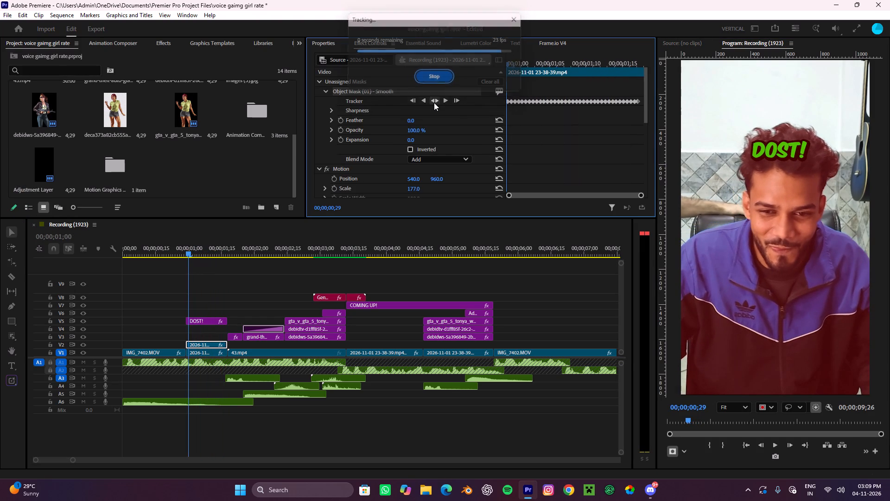
{"action": "left_click", "coordinate": [286, 283]}
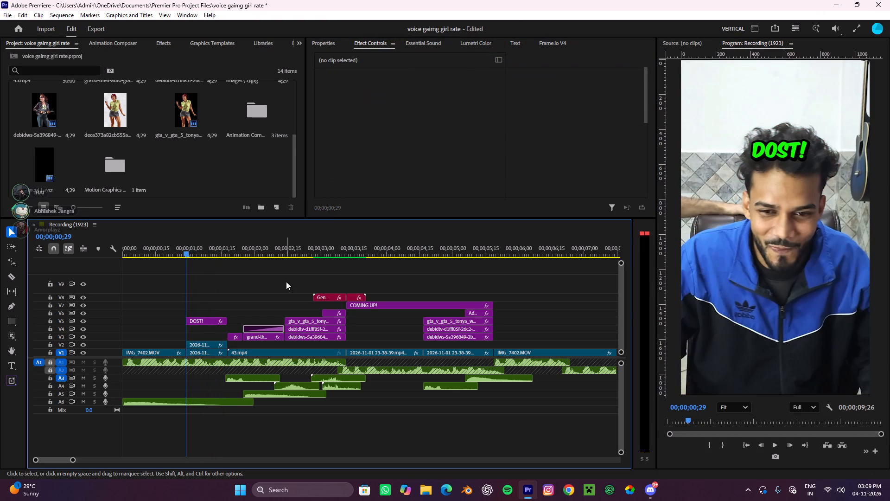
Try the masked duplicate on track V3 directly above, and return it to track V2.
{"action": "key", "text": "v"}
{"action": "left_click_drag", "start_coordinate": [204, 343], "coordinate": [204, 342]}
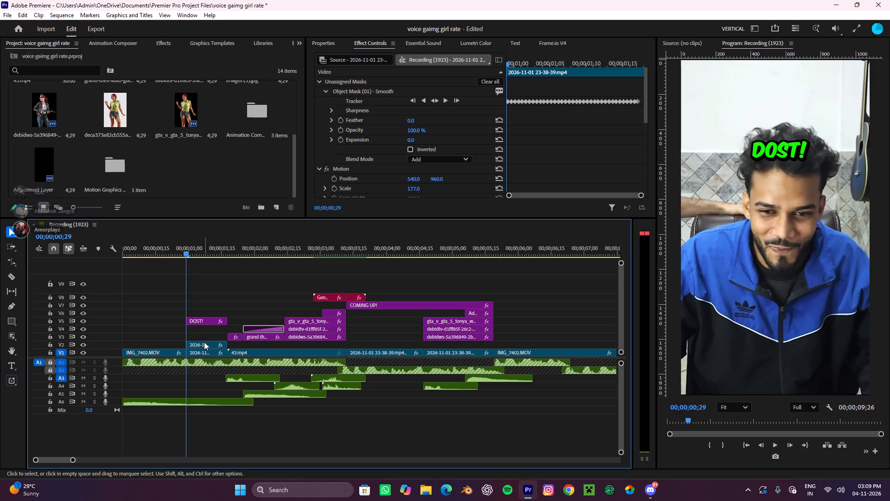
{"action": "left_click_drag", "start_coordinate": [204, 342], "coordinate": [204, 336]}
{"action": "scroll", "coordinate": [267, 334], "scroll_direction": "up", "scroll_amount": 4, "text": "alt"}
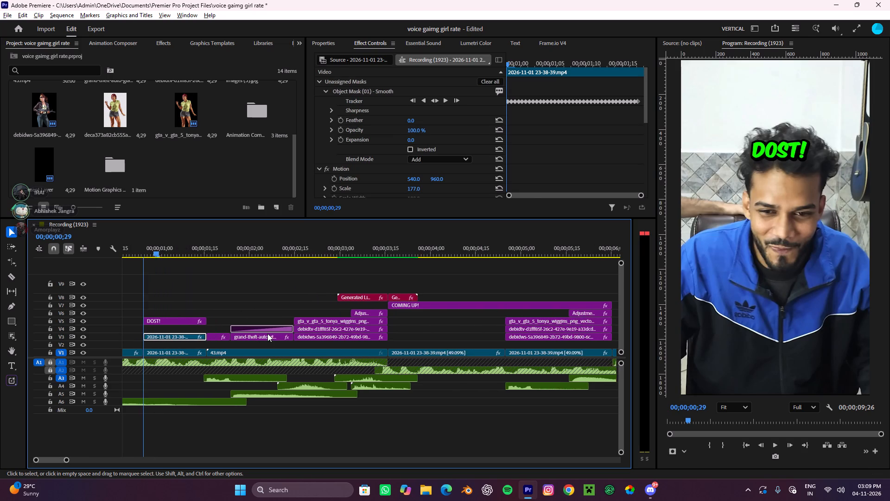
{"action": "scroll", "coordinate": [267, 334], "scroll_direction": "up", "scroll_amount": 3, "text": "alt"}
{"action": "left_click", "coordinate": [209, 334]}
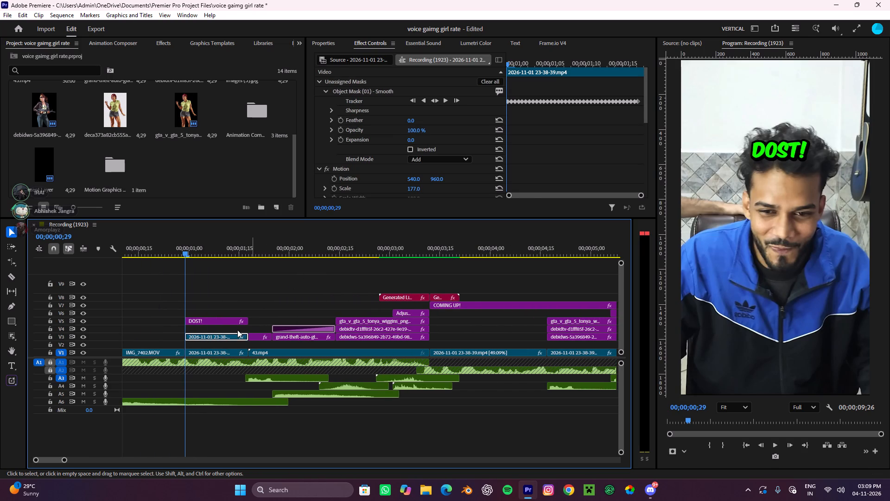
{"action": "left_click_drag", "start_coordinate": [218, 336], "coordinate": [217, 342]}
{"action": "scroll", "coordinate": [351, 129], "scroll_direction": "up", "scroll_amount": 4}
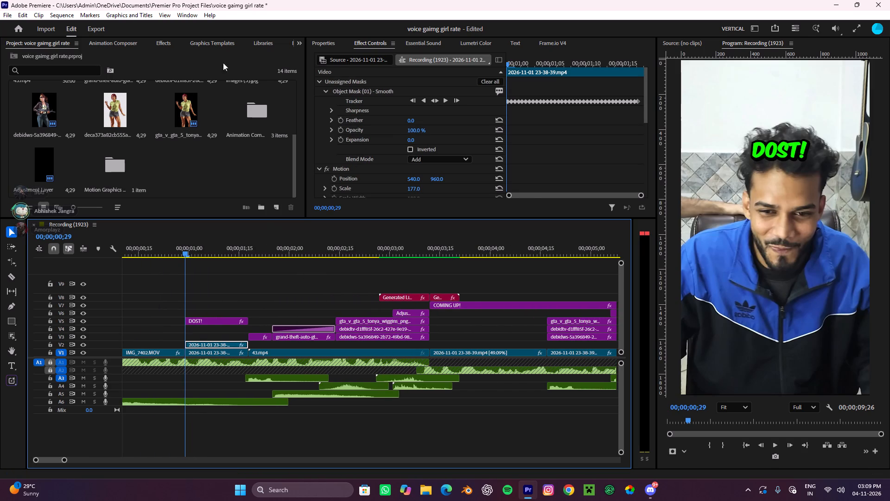
Convert the tracked, unassigned object mask on the V2 duplicate clip into an opacity mask.
{"action": "left_click", "coordinate": [354, 90]}
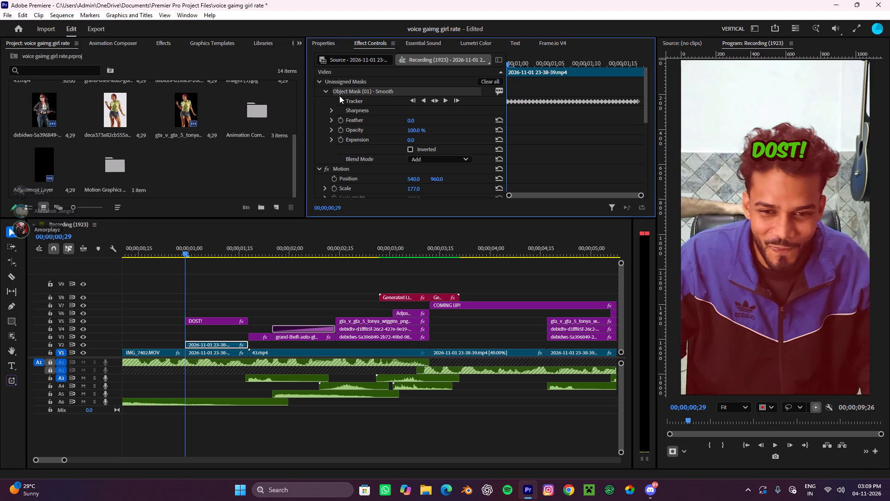
{"action": "left_click", "coordinate": [374, 79]}
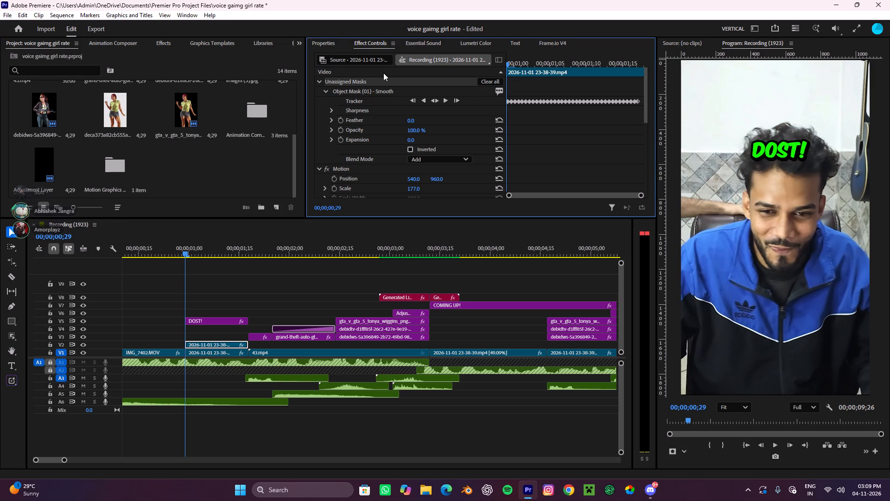
{"action": "right_click", "coordinate": [372, 84]}
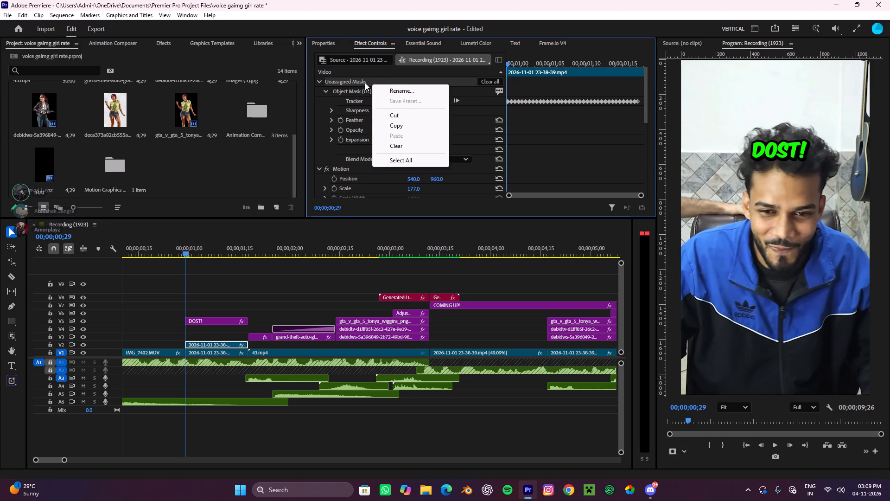
{"action": "left_click", "coordinate": [365, 83]}
{"action": "right_click", "coordinate": [365, 82]}
{"action": "left_click", "coordinate": [352, 82]}
{"action": "right_click", "coordinate": [355, 89]}
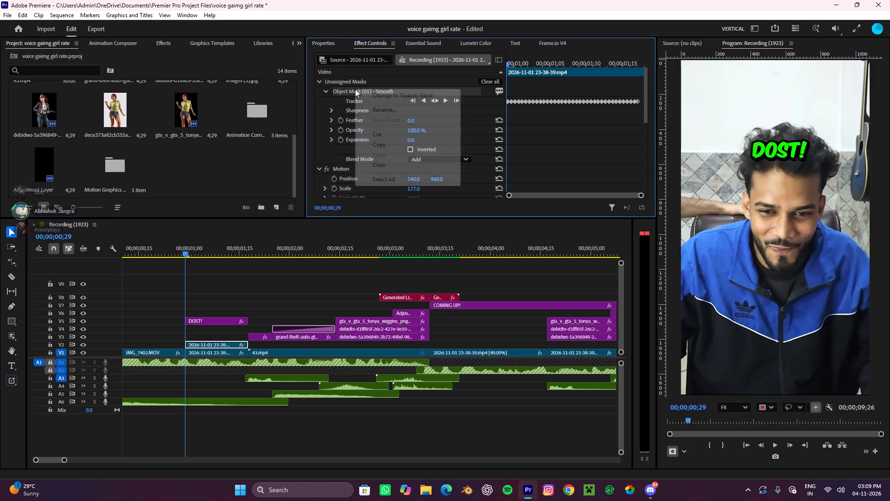
{"action": "left_click", "coordinate": [400, 97]}
{"action": "scroll", "coordinate": [389, 128], "scroll_direction": "down", "scroll_amount": 6}
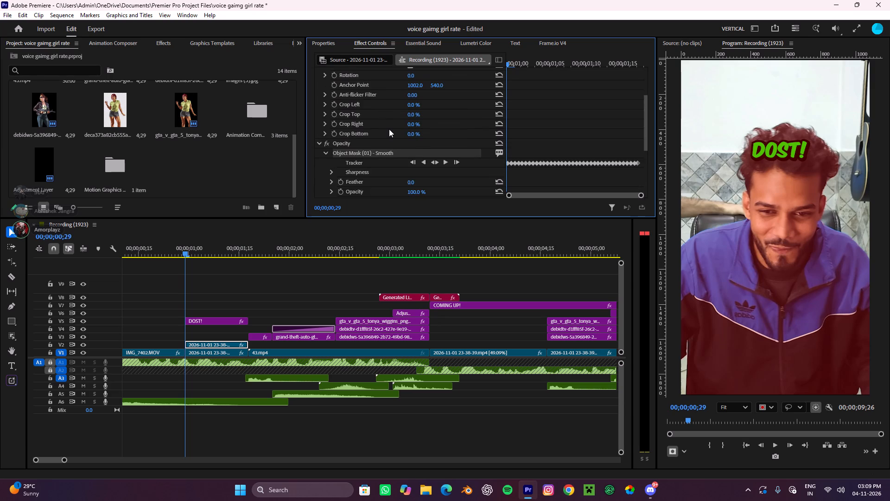
{"action": "scroll", "coordinate": [389, 129], "scroll_direction": "down", "scroll_amount": 5}
{"action": "left_click", "coordinate": [313, 281]}
Move the masked duplicate of the man from track V2 straight up to track V3.
{"action": "key", "text": "v"}
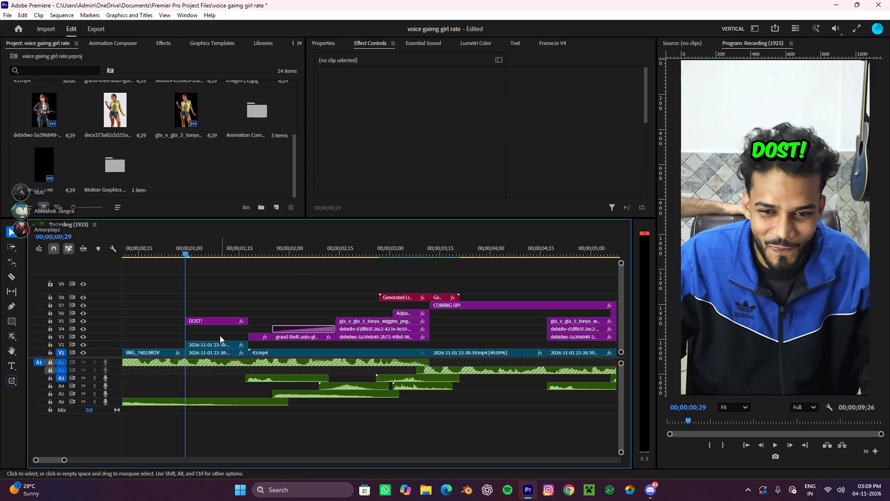
{"action": "left_click", "coordinate": [217, 340]}
{"action": "left_click", "coordinate": [216, 343]}
{"action": "left_click_drag", "start_coordinate": [215, 344], "coordinate": [215, 339]}
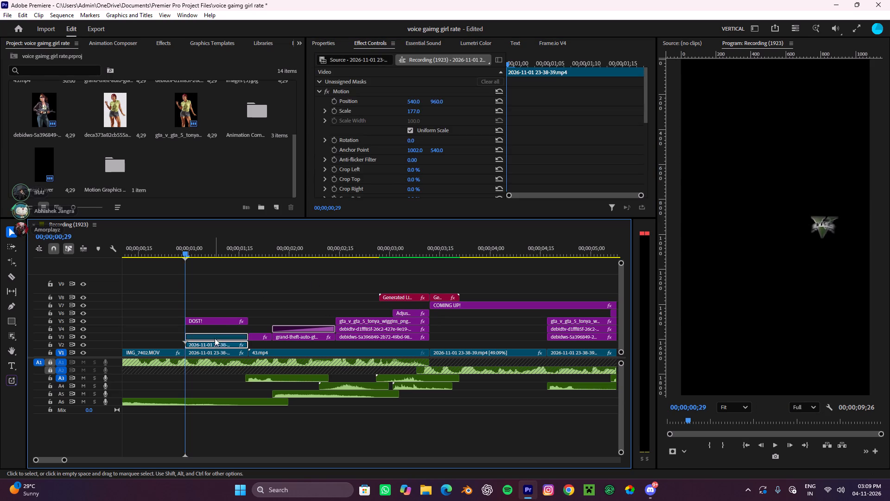
{"action": "left_click", "coordinate": [263, 290]}
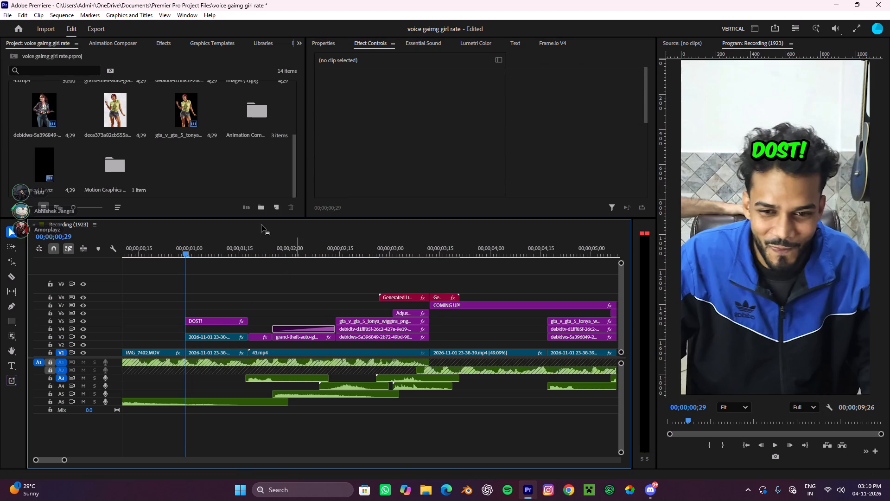
Create a 1080 × 1920 bright green color matte named Color Matte.
{"action": "left_click", "coordinate": [277, 203]}
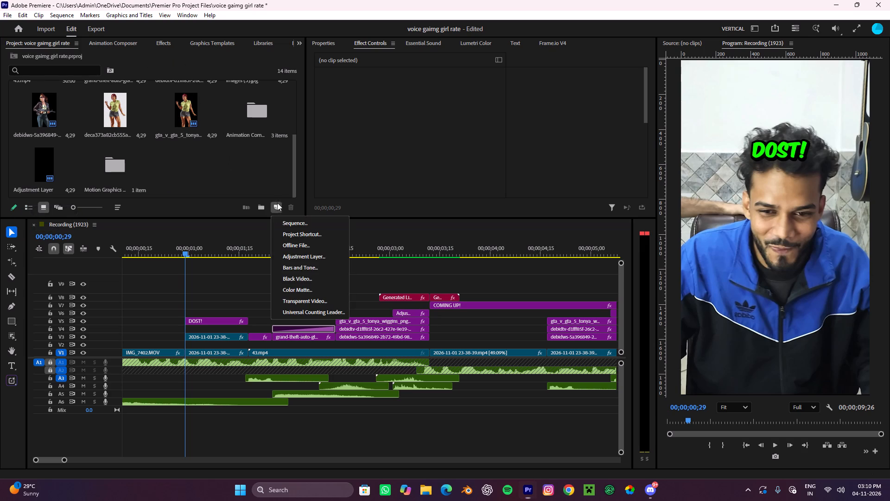
{"action": "left_click", "coordinate": [311, 291]}
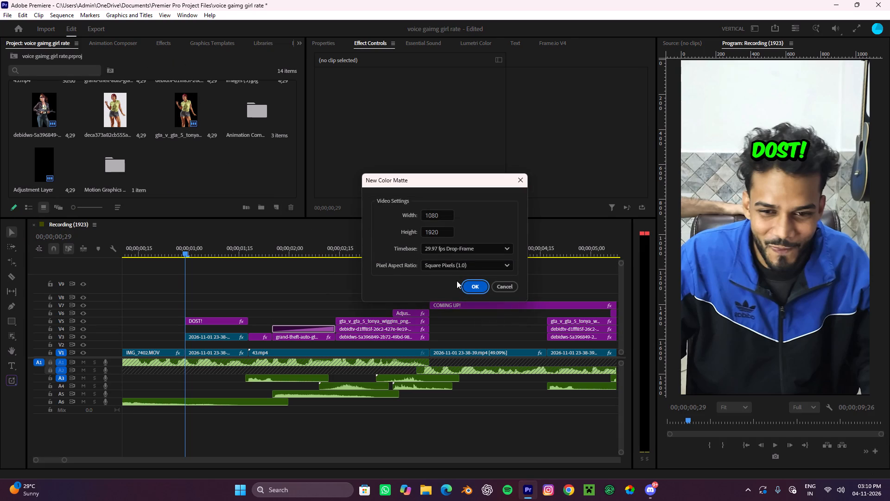
{"action": "left_click", "coordinate": [465, 285]}
{"action": "left_click_drag", "start_coordinate": [459, 196], "coordinate": [460, 214]}
{"action": "left_click_drag", "start_coordinate": [390, 252], "coordinate": [520, 312]}
{"action": "left_click", "coordinate": [520, 318]}
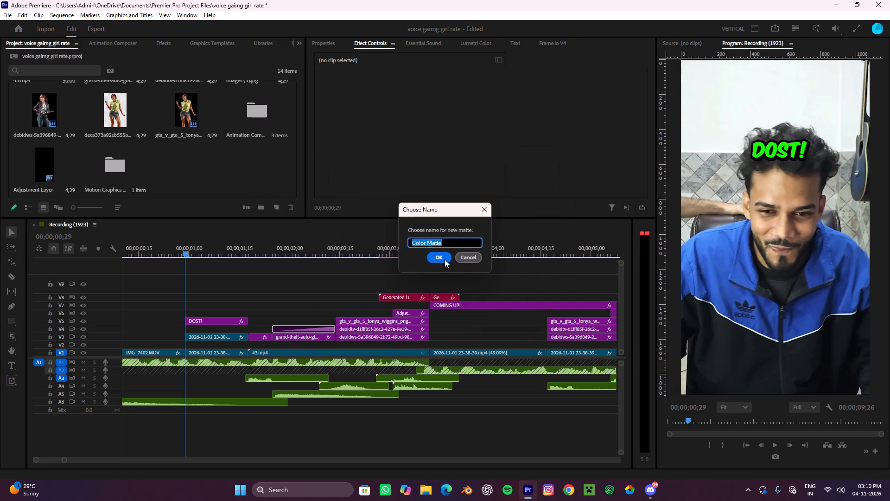
{"action": "left_click", "coordinate": [445, 259]}
Place the green Color Matte on track V9 and remove its portion after about 00;00;02;00.
{"action": "left_click_drag", "start_coordinate": [181, 160], "coordinate": [218, 277]}
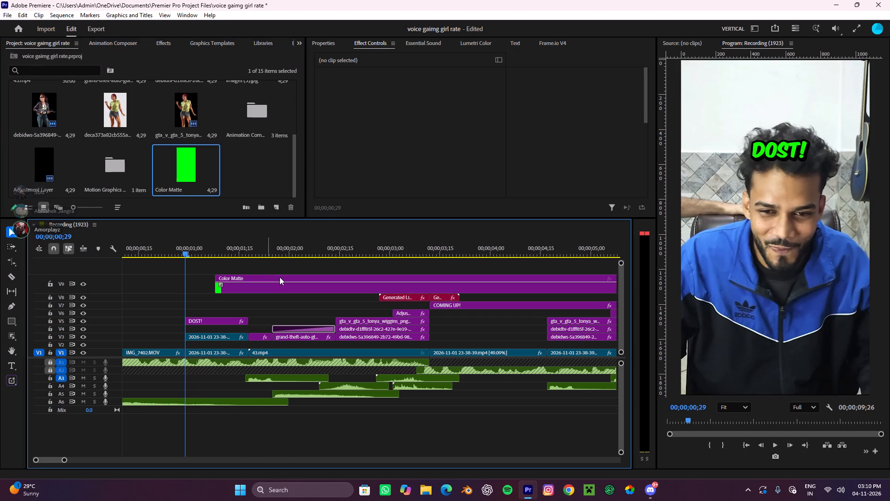
{"action": "key", "text": "c"}
{"action": "left_click", "coordinate": [292, 282]}
{"action": "key", "text": "v"}
{"action": "left_click", "coordinate": [317, 277]}
{"action": "key", "text": "ctrl+x"}
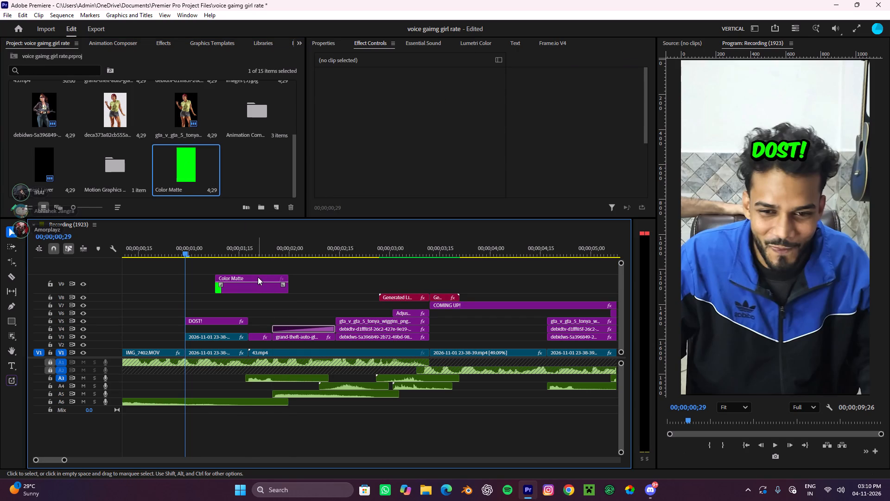
Move the green matte to track V2 under the masked clip, and cut off the part extending past that clip's end.
{"action": "left_click_drag", "start_coordinate": [258, 277], "coordinate": [204, 335]}
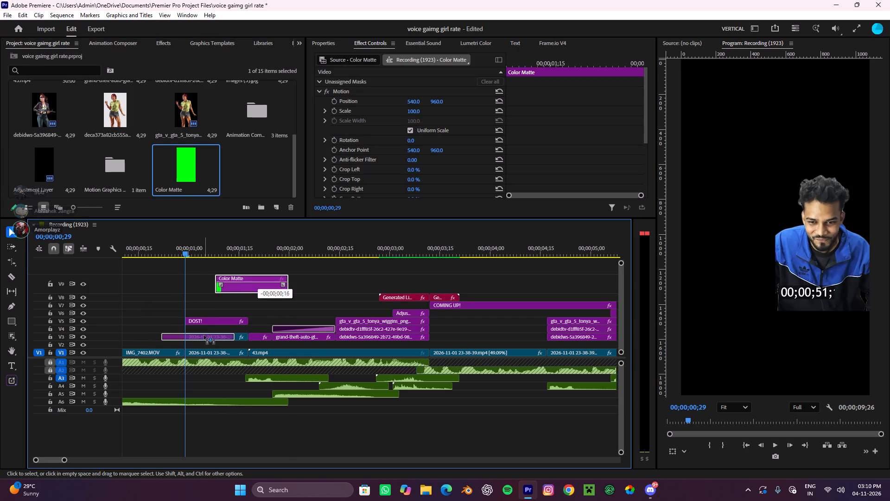
{"action": "left_click_drag", "start_coordinate": [204, 335], "coordinate": [225, 342]}
{"action": "key", "text": "c"}
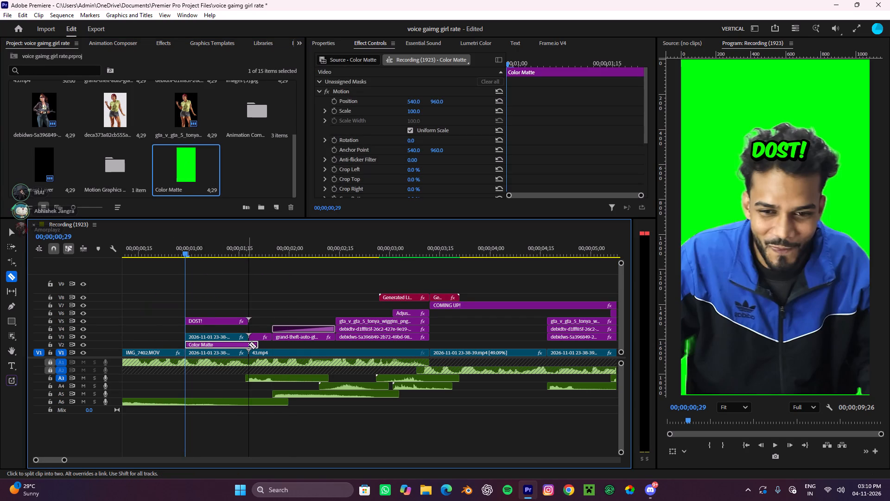
{"action": "left_click", "coordinate": [249, 344]}
{"action": "key", "text": "v"}
{"action": "left_click_drag", "start_coordinate": [268, 347], "coordinate": [254, 345]}
{"action": "key", "text": "ctrl+x"}
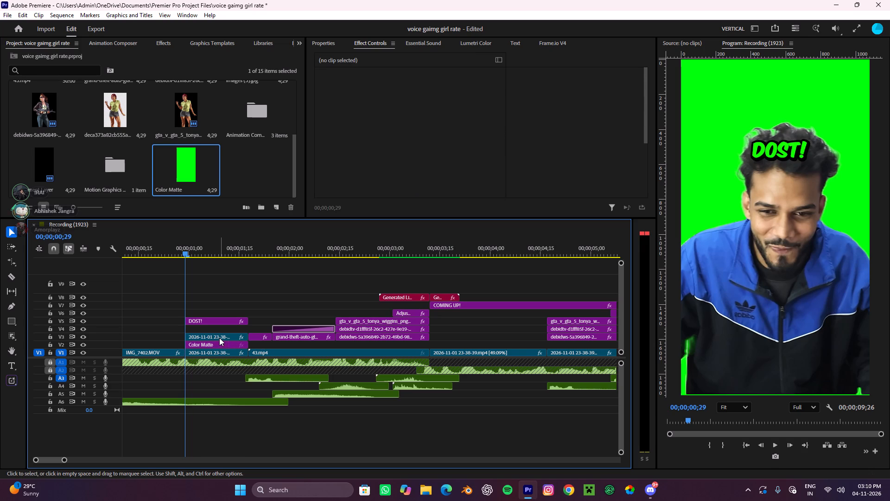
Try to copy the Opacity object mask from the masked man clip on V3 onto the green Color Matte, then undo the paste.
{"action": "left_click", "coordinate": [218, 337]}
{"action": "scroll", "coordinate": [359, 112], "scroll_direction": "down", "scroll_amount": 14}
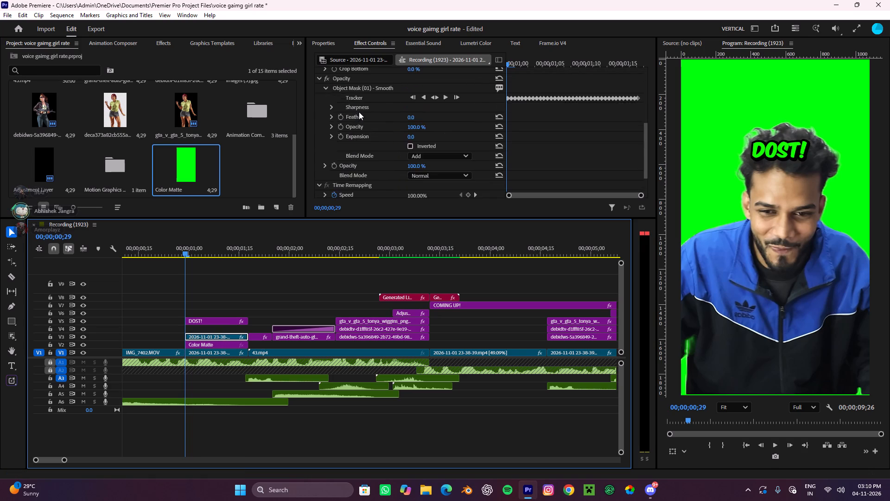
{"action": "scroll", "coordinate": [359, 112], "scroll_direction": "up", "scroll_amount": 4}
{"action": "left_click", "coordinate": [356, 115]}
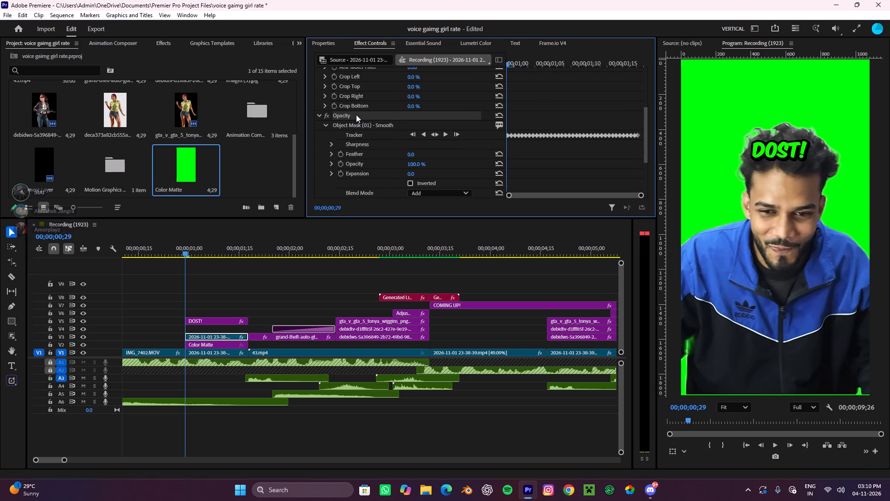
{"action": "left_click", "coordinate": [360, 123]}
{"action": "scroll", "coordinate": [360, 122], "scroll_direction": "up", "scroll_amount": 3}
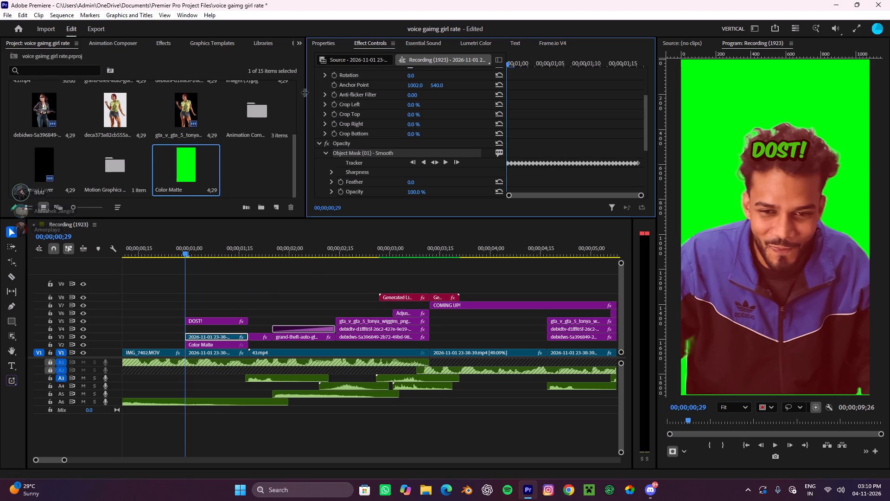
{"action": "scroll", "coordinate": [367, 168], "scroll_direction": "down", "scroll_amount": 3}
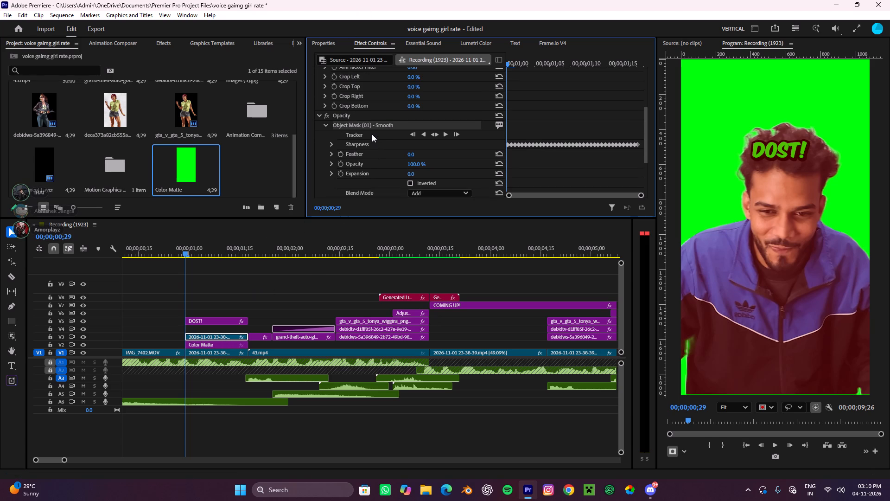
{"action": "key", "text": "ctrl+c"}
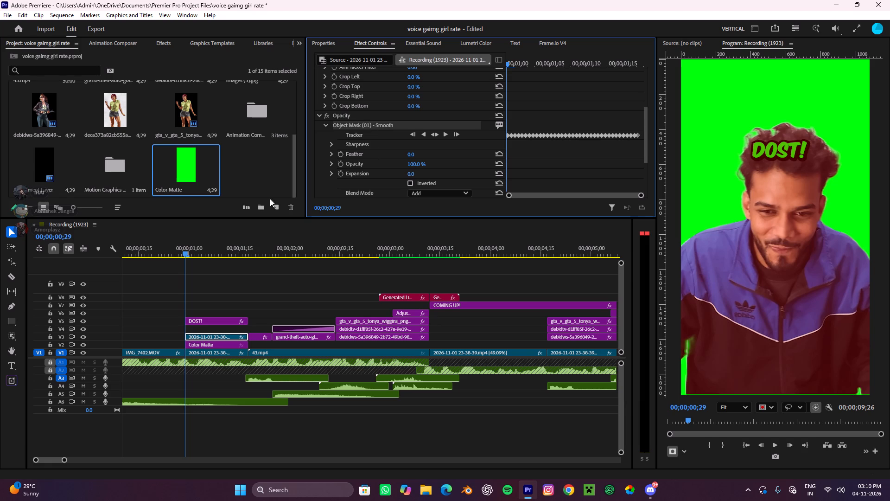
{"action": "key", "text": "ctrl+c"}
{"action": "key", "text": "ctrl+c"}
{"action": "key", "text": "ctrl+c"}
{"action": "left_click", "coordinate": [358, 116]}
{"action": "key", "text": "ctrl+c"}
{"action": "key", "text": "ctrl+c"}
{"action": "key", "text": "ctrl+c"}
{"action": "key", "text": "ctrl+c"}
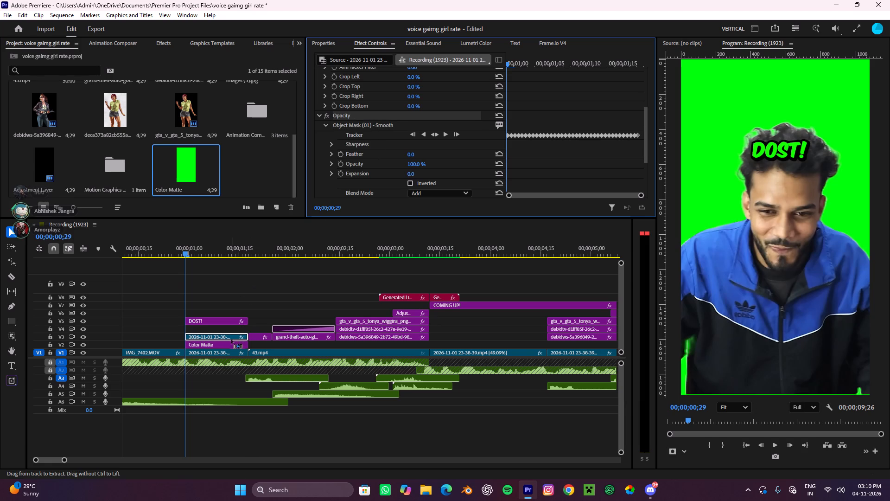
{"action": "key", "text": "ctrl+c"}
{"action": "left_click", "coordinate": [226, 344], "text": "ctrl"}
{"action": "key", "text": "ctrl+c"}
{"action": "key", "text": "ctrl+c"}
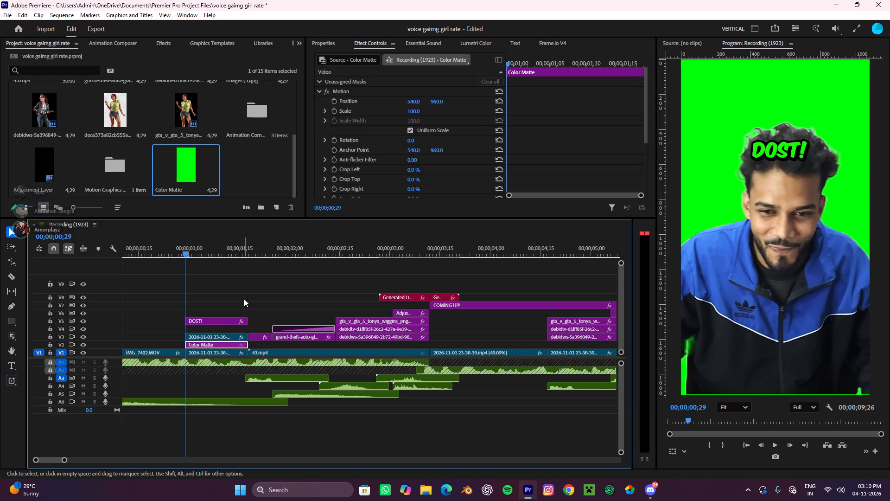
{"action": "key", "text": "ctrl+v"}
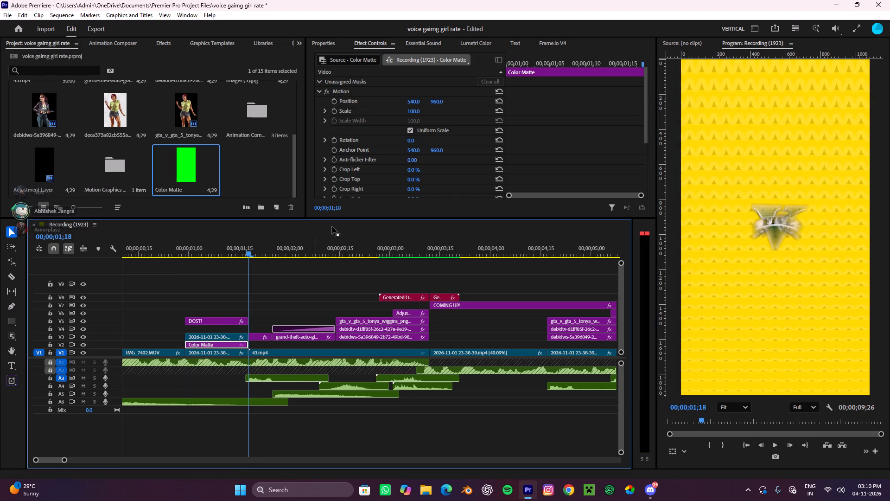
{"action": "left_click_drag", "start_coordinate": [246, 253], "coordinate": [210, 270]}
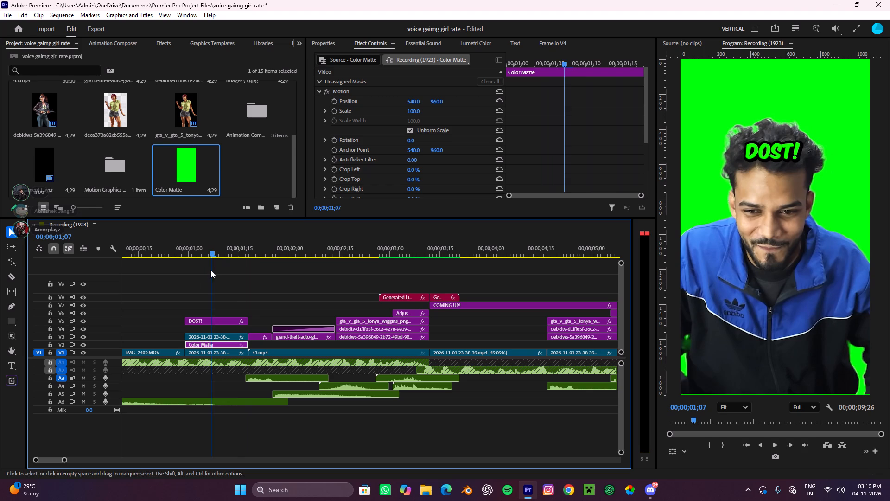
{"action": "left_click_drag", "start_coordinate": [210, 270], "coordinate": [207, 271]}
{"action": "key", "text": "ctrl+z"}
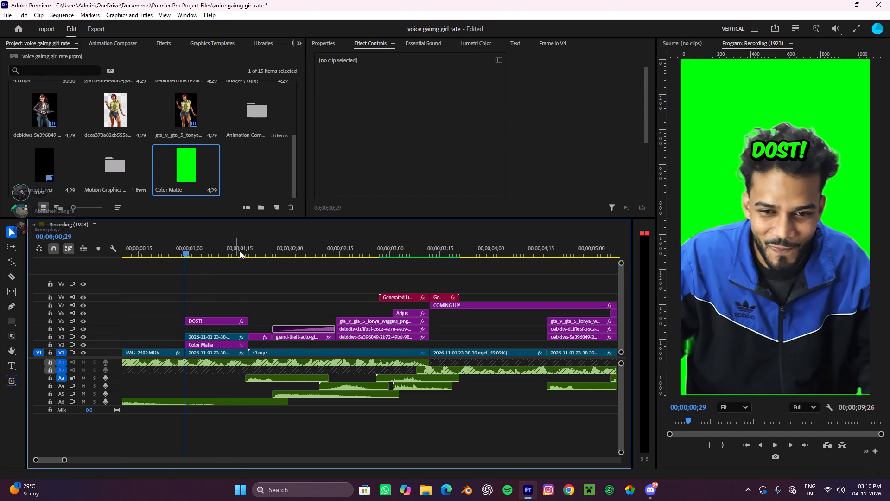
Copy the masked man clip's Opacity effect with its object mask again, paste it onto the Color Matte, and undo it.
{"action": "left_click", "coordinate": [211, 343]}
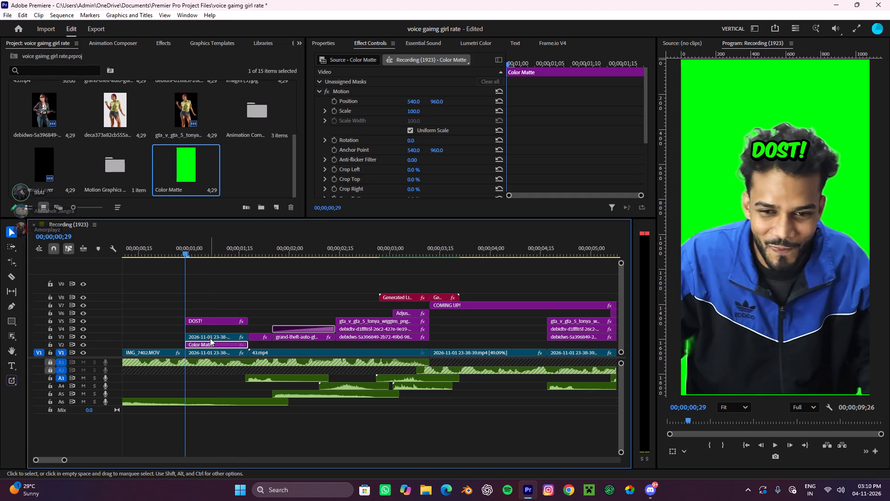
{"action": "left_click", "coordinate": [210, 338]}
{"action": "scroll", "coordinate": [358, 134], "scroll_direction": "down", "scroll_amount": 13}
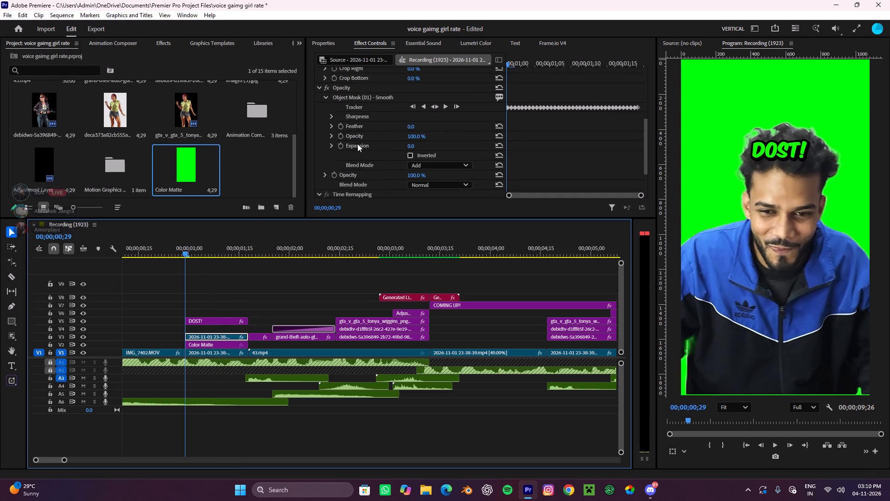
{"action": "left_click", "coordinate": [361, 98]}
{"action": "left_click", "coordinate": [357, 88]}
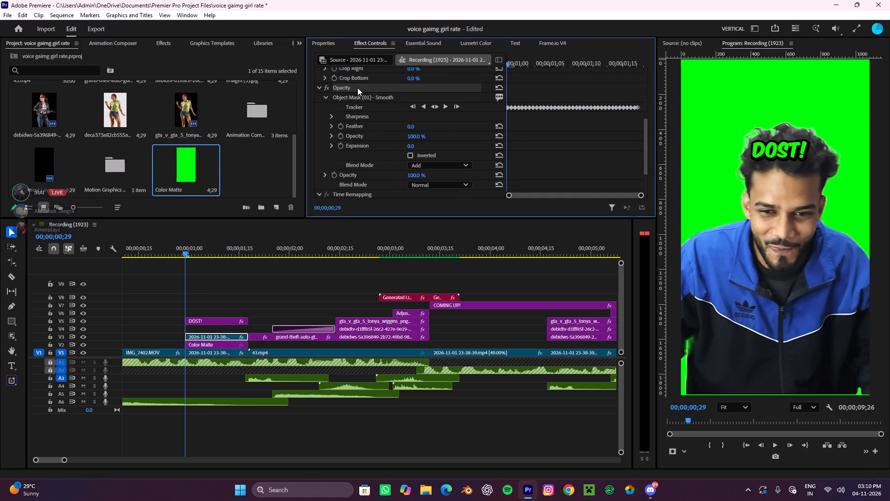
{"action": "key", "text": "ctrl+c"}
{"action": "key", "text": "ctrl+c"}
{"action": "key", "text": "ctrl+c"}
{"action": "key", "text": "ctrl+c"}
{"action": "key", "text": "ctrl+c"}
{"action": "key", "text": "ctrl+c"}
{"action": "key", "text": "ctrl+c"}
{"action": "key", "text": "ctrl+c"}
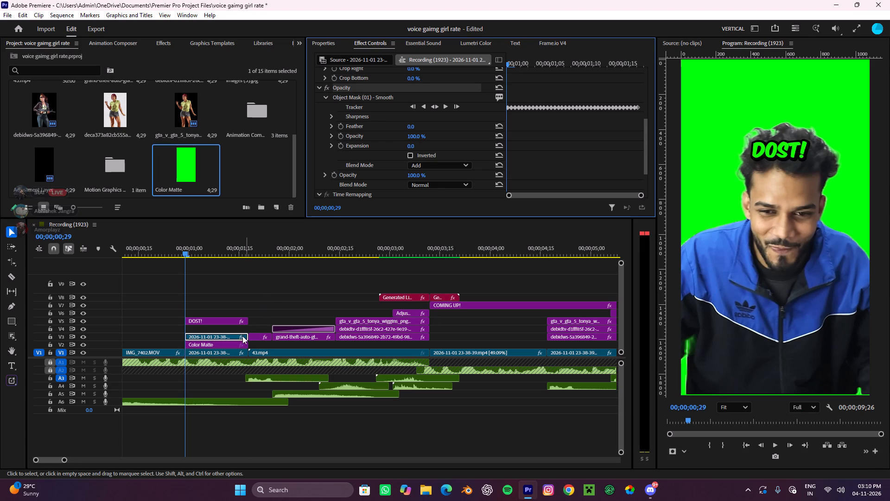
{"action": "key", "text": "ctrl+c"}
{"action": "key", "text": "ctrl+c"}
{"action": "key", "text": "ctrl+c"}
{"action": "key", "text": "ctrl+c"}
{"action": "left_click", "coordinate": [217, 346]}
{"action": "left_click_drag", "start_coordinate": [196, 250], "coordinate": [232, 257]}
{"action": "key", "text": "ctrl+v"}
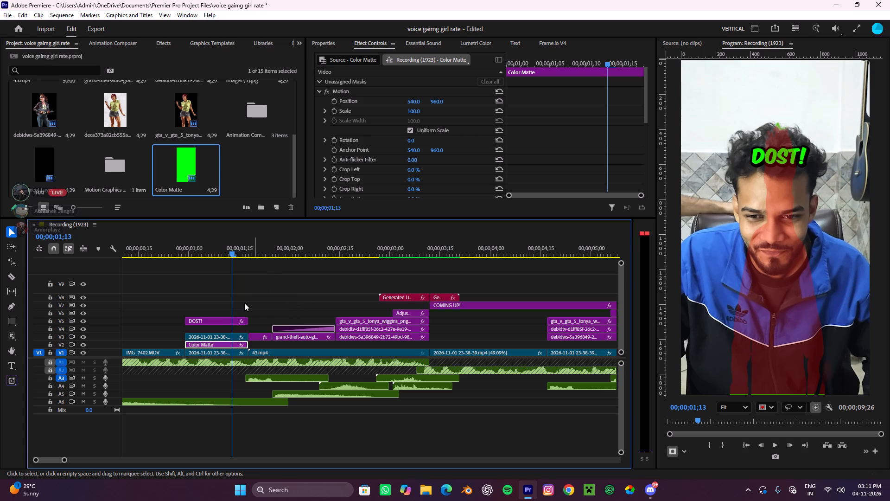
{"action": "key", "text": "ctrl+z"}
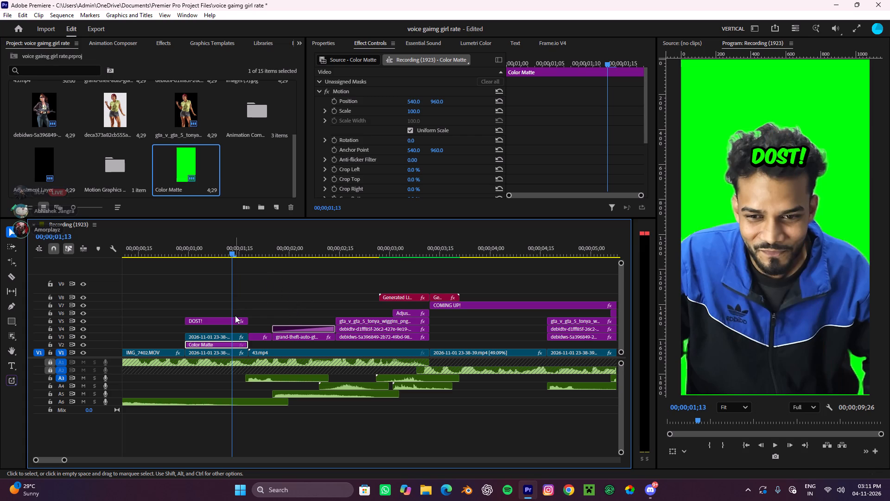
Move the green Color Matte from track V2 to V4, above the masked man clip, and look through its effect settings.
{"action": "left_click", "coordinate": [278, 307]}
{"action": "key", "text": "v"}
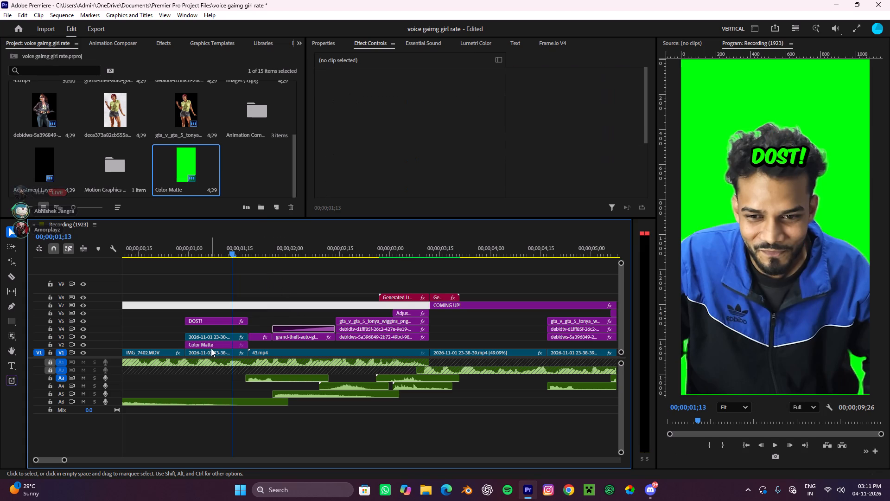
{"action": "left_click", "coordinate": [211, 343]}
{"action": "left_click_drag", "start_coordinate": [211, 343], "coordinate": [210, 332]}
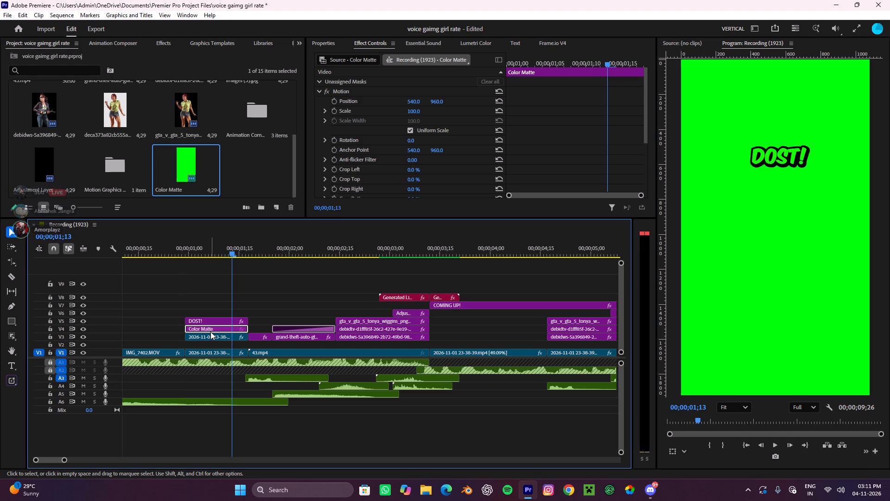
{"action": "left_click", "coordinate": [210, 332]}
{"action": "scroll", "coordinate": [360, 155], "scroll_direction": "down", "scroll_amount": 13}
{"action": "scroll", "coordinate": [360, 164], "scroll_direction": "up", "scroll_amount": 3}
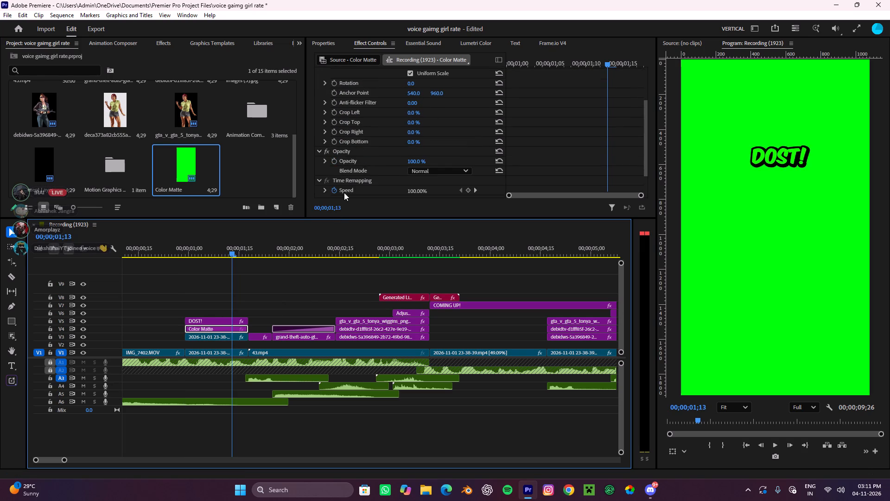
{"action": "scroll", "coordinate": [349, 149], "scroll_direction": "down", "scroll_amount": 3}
Cut the green Color Matte out of the timeline and play back the "DOST!" section.
{"action": "key", "text": "ctrl+x"}
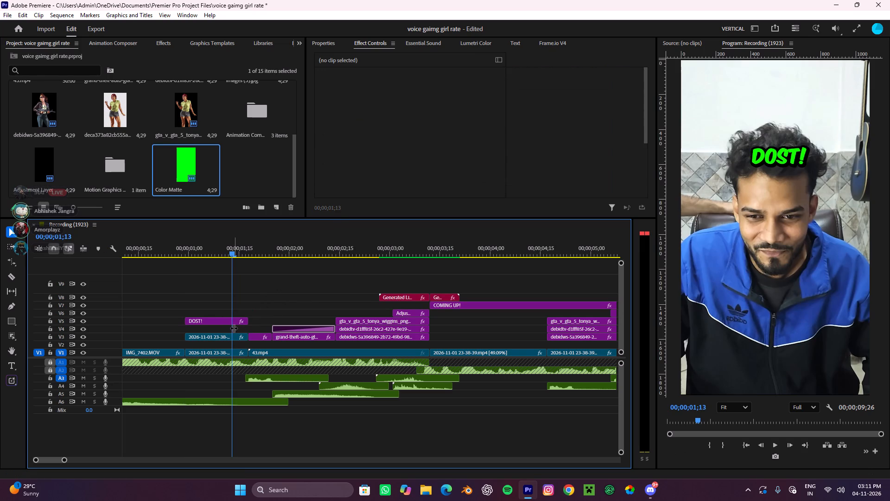
{"action": "left_click", "coordinate": [216, 340]}
{"action": "left_click_drag", "start_coordinate": [240, 244], "coordinate": [176, 278]}
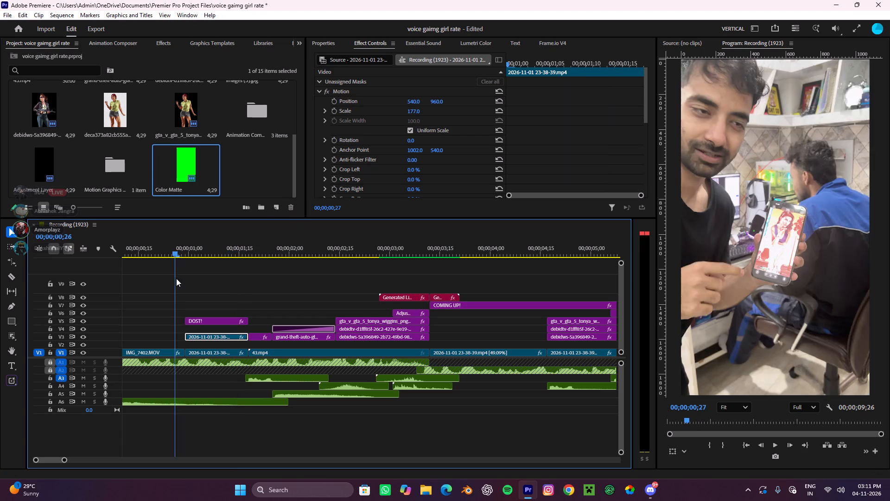
{"action": "left_click_drag", "start_coordinate": [176, 278], "coordinate": [176, 278]}
{"action": "key", "text": "space"}
{"action": "key", "text": "space"}
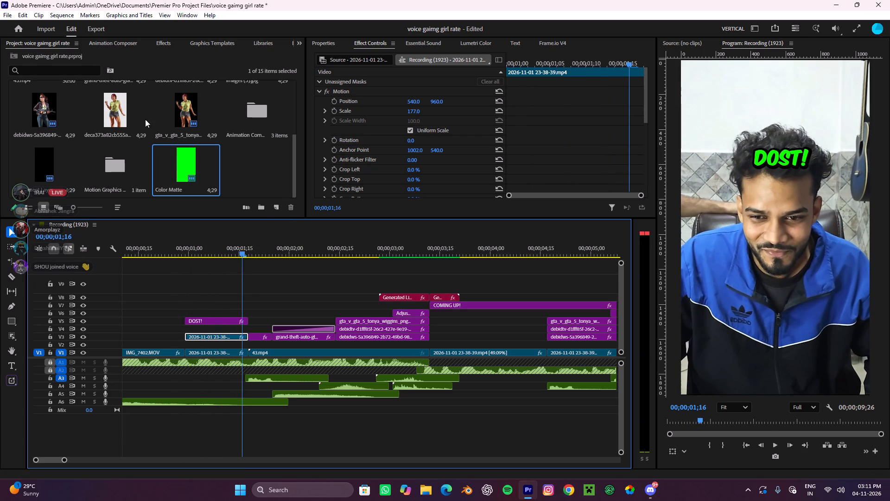
Search the effects for GREEN FLASH.
{"action": "left_click", "coordinate": [170, 45]}
{"action": "left_click", "coordinate": [64, 54]}
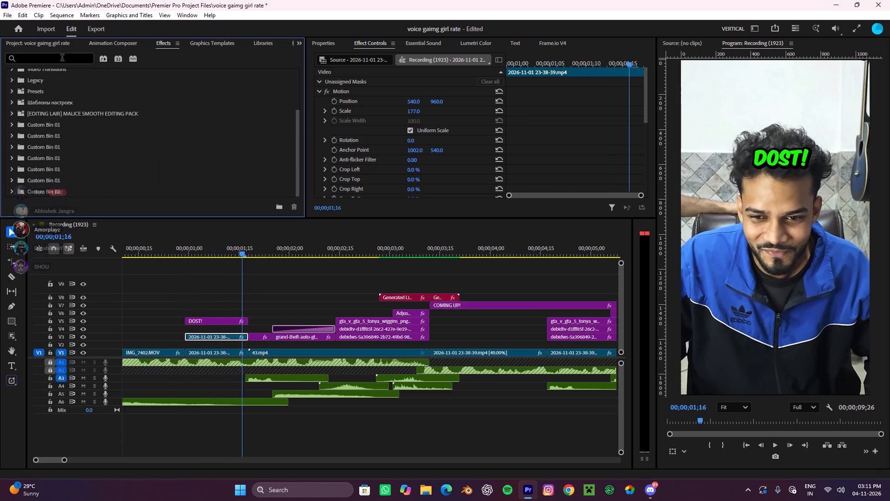
{"action": "left_click", "coordinate": [62, 58]}
{"action": "type", "text": "GREEN FL"}
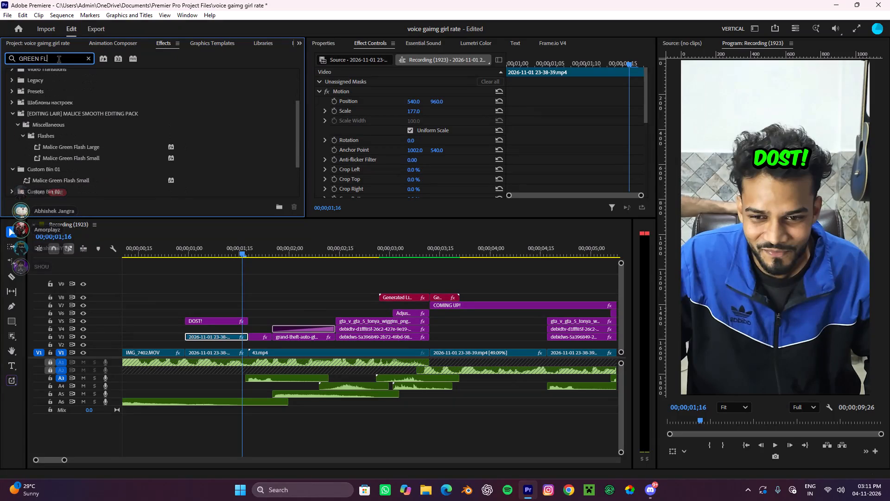
{"action": "type", "text": "ASH"}
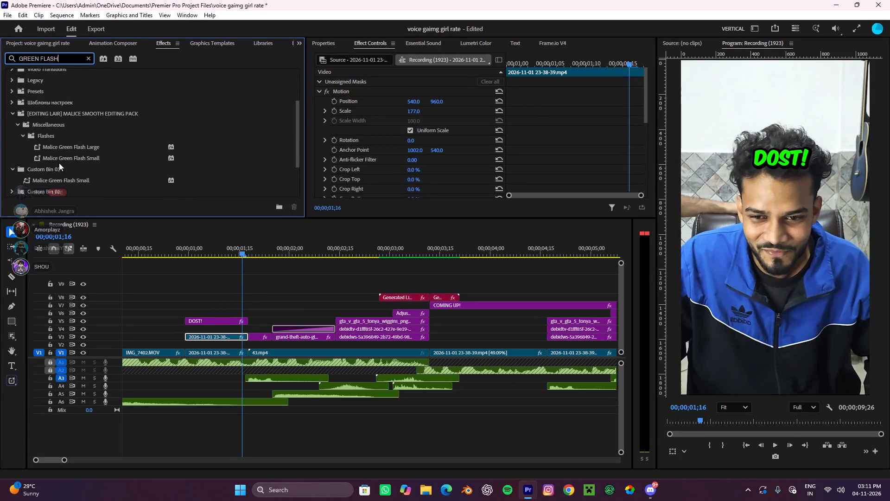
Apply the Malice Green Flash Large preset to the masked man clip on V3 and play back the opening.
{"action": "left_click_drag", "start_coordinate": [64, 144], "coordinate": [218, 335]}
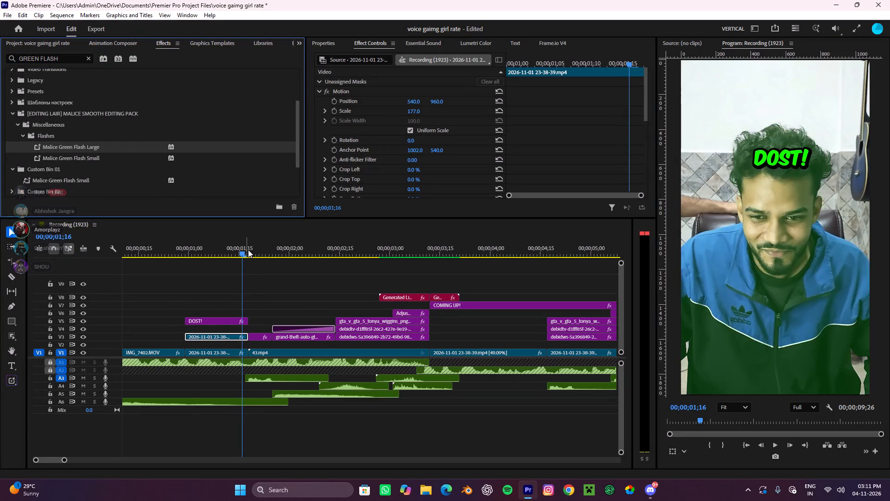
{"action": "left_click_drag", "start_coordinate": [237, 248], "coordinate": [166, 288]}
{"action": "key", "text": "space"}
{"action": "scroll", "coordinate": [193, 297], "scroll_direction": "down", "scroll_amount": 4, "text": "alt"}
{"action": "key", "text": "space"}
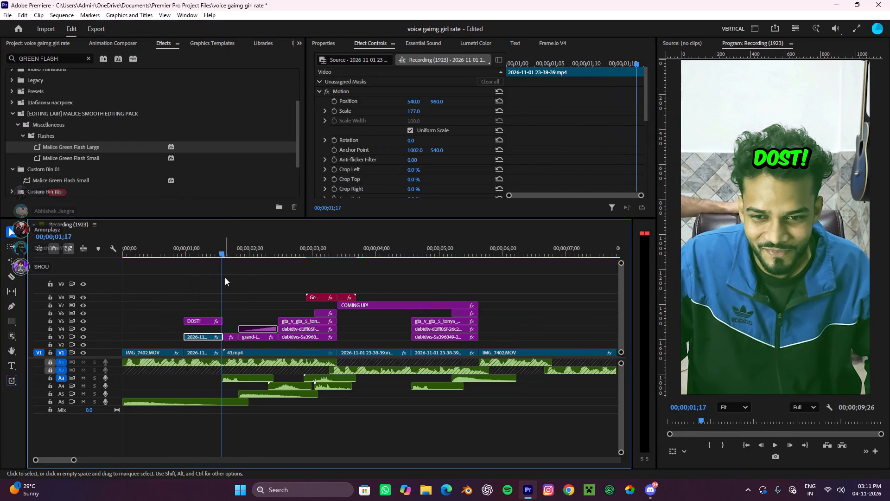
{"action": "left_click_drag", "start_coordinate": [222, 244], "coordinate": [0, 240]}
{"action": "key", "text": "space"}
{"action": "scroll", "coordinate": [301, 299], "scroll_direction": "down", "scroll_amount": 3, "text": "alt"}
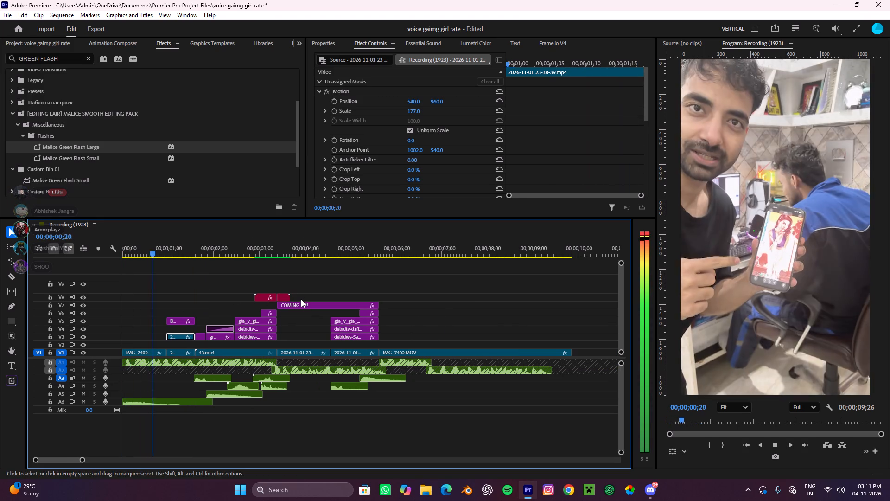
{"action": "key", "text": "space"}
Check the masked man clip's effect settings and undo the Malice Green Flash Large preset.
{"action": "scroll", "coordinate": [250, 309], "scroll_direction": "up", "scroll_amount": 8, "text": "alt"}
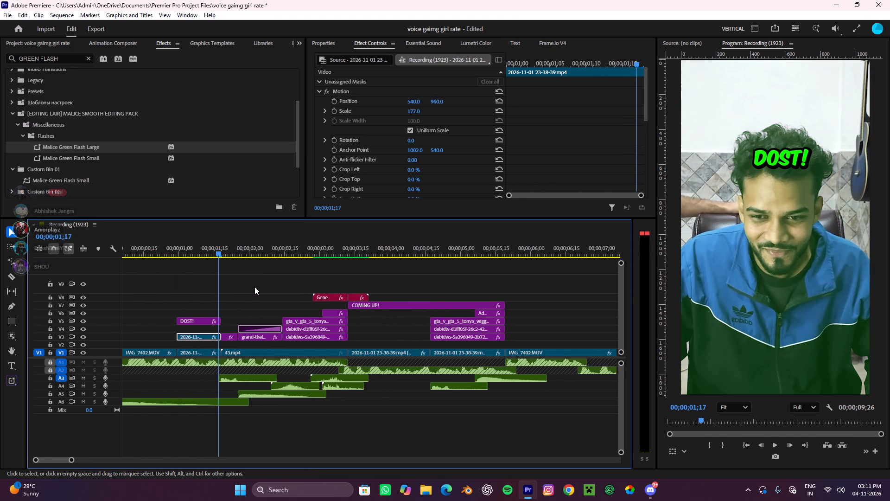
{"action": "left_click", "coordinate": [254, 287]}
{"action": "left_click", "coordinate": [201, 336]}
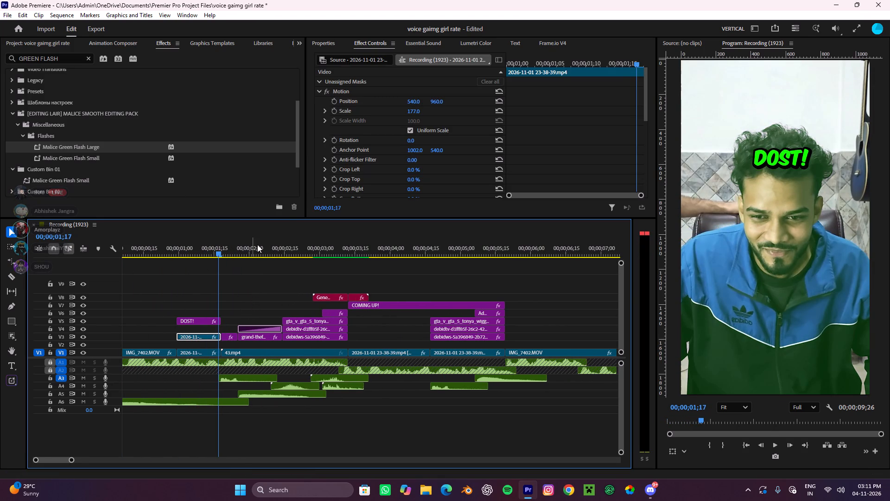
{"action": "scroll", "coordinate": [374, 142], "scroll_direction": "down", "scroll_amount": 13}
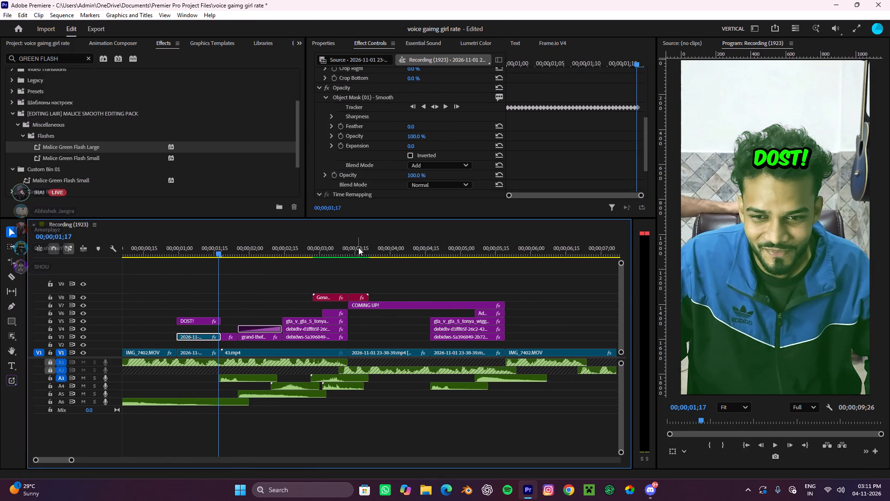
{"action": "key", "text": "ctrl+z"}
Apply the Malice Green Flash Small preset to the masked man clip on V3 and play back the "DOST!" section.
{"action": "left_click_drag", "start_coordinate": [65, 155], "coordinate": [229, 253]}
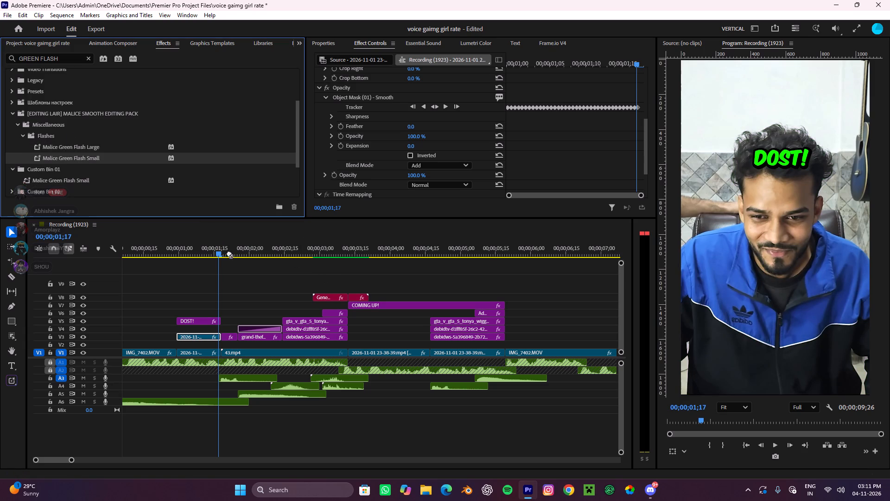
{"action": "left_click_drag", "start_coordinate": [229, 253], "coordinate": [198, 336]}
{"action": "left_click_drag", "start_coordinate": [220, 250], "coordinate": [165, 296]}
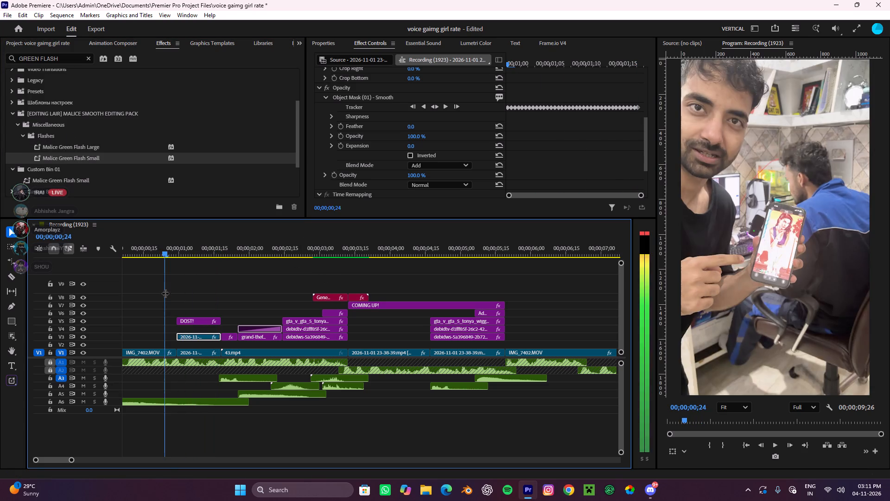
{"action": "key", "text": "space"}
{"action": "key", "text": "space"}
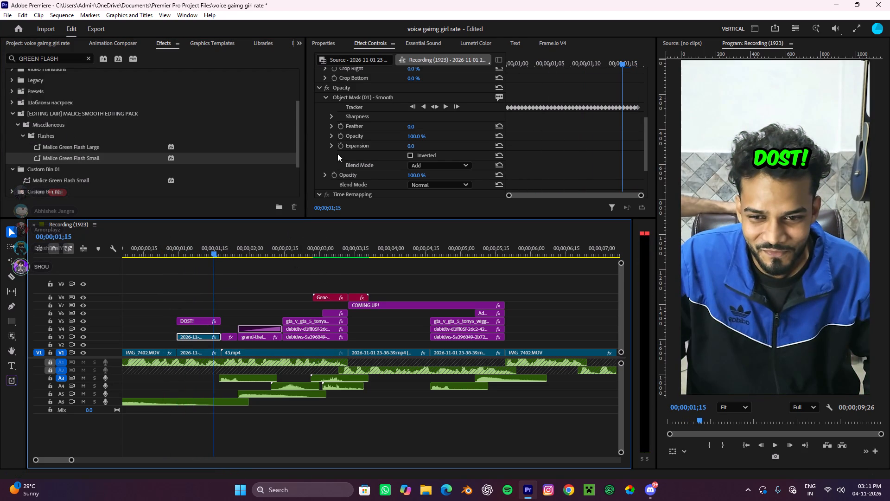
{"action": "scroll", "coordinate": [354, 136], "scroll_direction": "down", "scroll_amount": 8}
{"action": "left_click", "coordinate": [283, 290]}
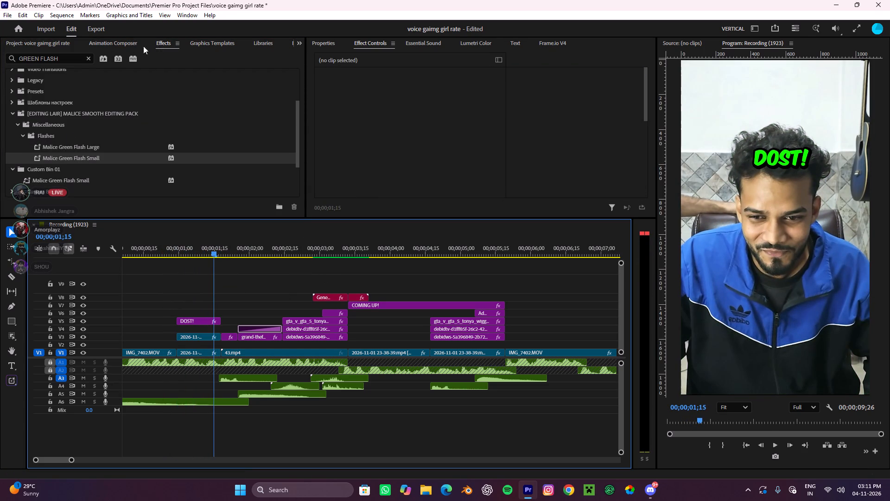
Search the Animation Composer library for DING and place Kopia av Bell ding.MP3 on a new audio track below A6.
{"action": "left_click", "coordinate": [129, 45]}
{"action": "left_click_drag", "start_coordinate": [66, 77], "coordinate": [0, 59]}
{"action": "key", "text": "d"}
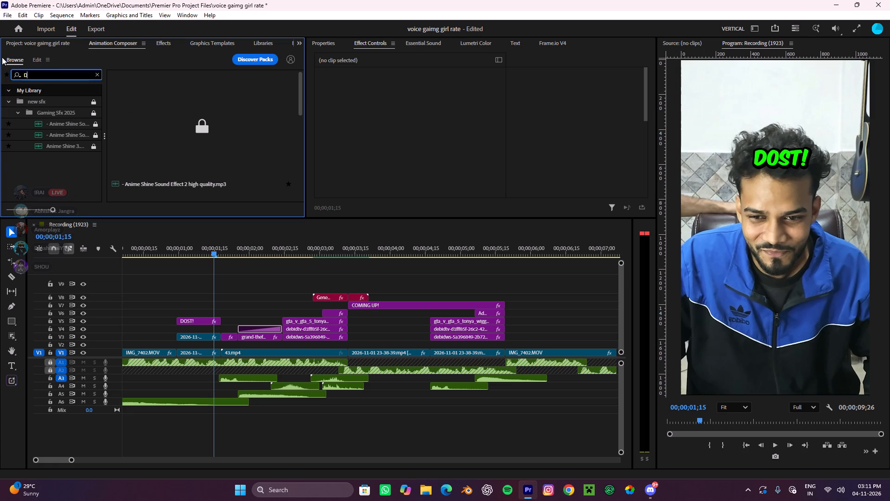
{"action": "key", "text": "i"}
{"action": "key", "text": "n"}
{"action": "key", "text": "g"}
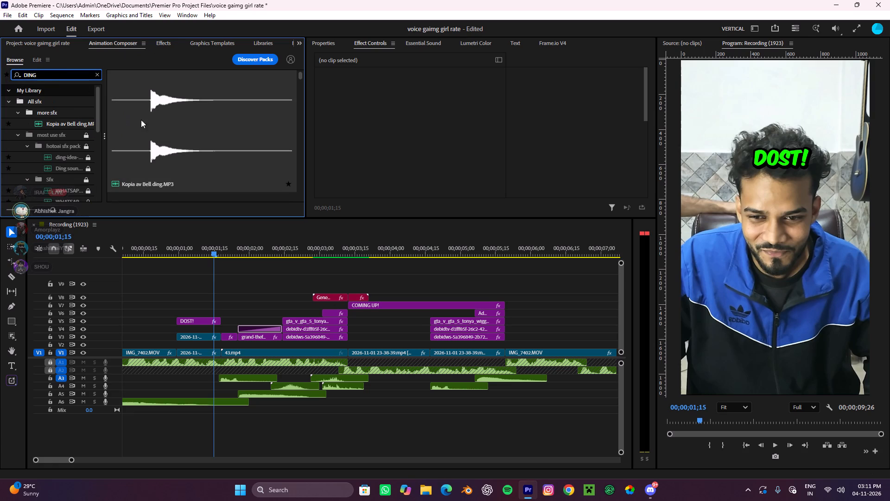
{"action": "left_click_drag", "start_coordinate": [158, 83], "coordinate": [289, 386]}
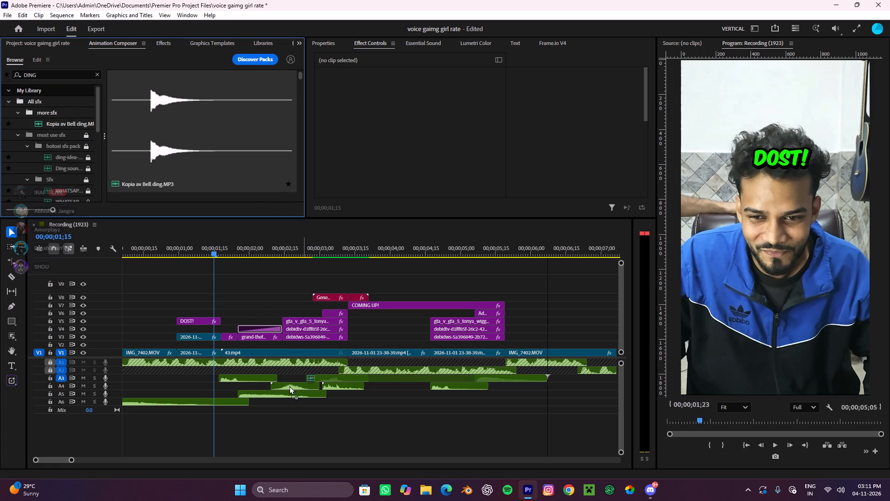
{"action": "left_click_drag", "start_coordinate": [289, 386], "coordinate": [159, 420]}
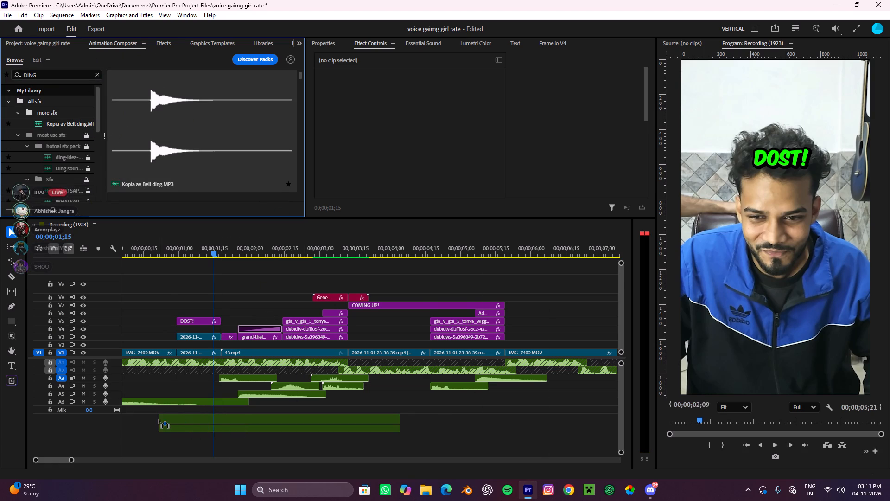
Cut off the silent lead-in of the bell ding clip on A7 and align its start with the "DOST!" title.
{"action": "scroll", "coordinate": [163, 424], "scroll_direction": "up", "scroll_amount": 14, "text": "alt"}
{"action": "key", "text": "c"}
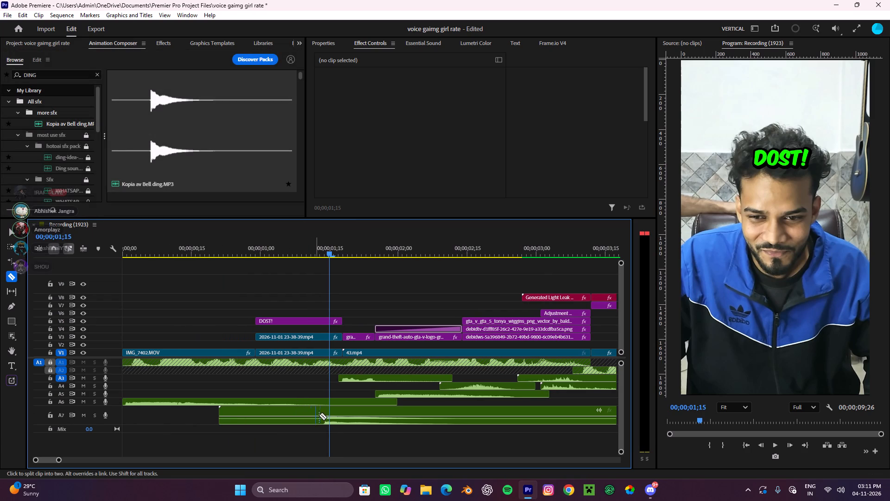
{"action": "left_click", "coordinate": [320, 416]}
{"action": "key", "text": "v"}
{"action": "left_click_drag", "start_coordinate": [291, 438], "coordinate": [279, 417]}
{"action": "key", "text": "ctrl+x"}
{"action": "left_click_drag", "start_coordinate": [341, 410], "coordinate": [286, 411]}
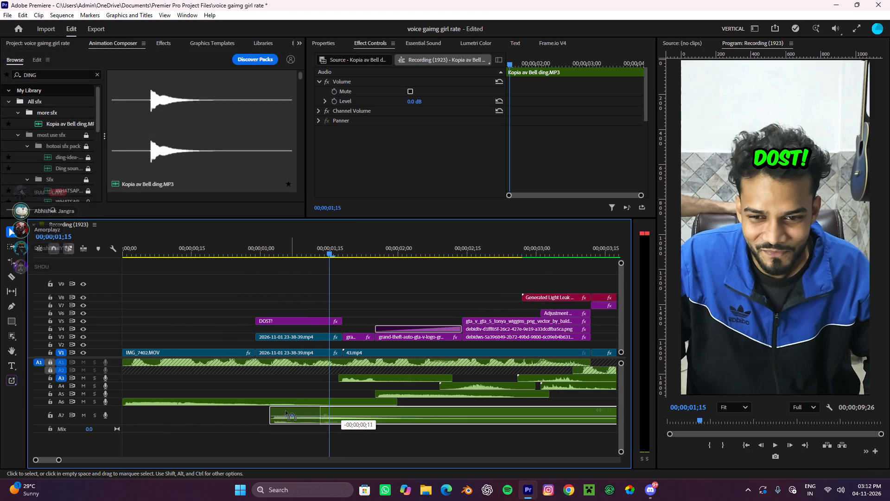
{"action": "left_click_drag", "start_coordinate": [286, 411], "coordinate": [265, 415]}
{"action": "left_click", "coordinate": [265, 415]}
{"action": "left_click", "coordinate": [264, 410]}
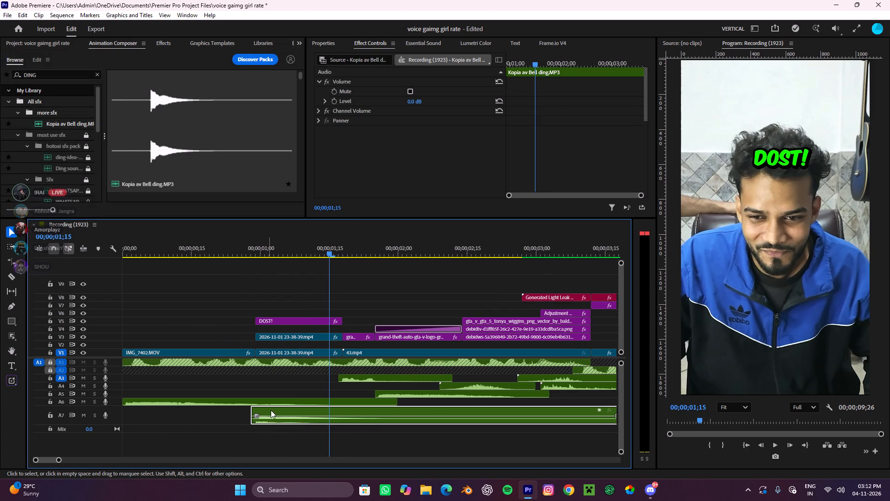
{"action": "left_click", "coordinate": [274, 410]}
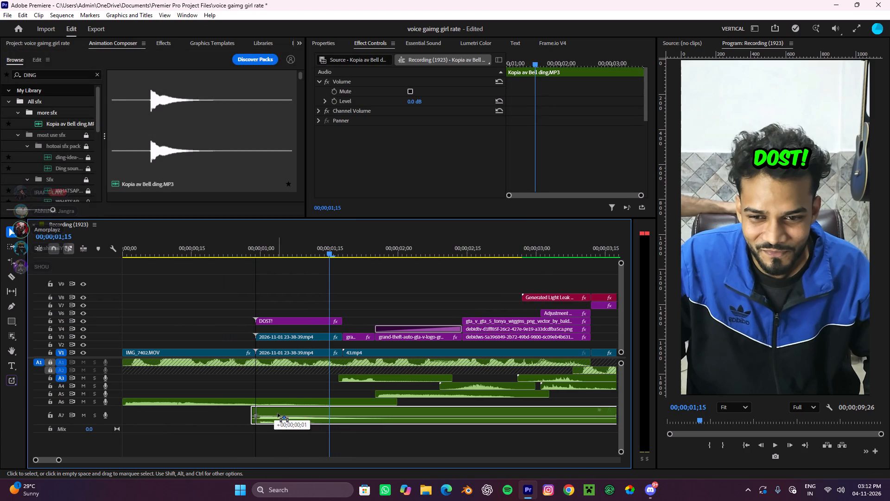
Trim the tail of the bell ding clip on A7 so it ends at about 00;00;02;04.
{"action": "key", "text": "c"}
{"action": "left_click", "coordinate": [455, 413]}
{"action": "key", "text": "v"}
{"action": "left_click", "coordinate": [480, 410]}
{"action": "key", "text": "ctrl+x"}
{"action": "scroll", "coordinate": [486, 421], "scroll_direction": "down", "scroll_amount": 4, "text": "alt"}
{"action": "left_click_drag", "start_coordinate": [620, 451], "coordinate": [622, 470]}
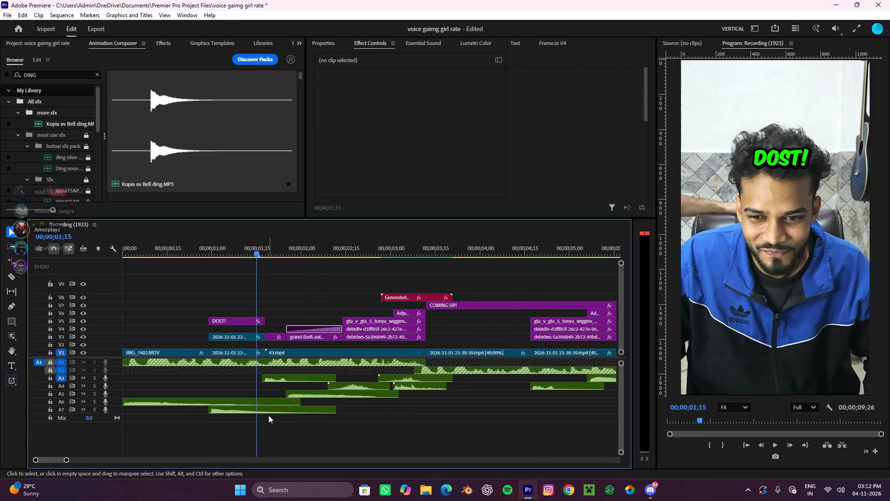
{"action": "key", "text": "c"}
{"action": "left_click", "coordinate": [317, 413]}
{"action": "key", "text": "v"}
{"action": "left_click", "coordinate": [322, 409]}
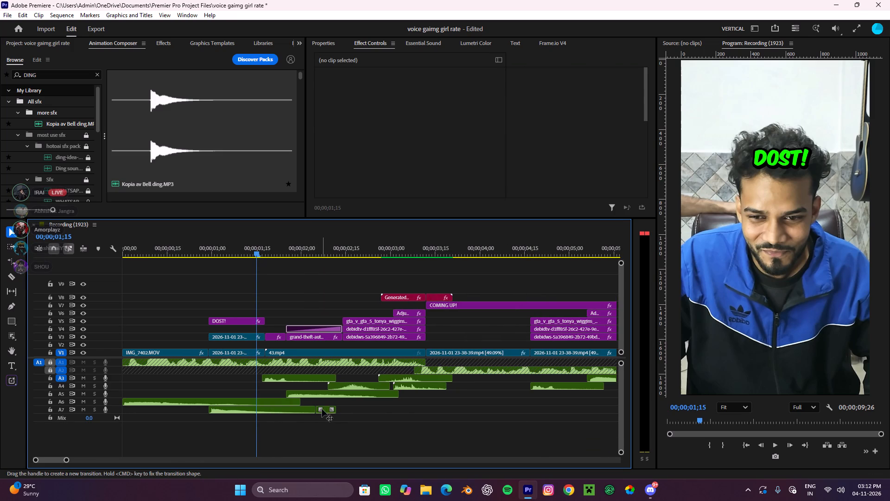
{"action": "left_click", "coordinate": [325, 409]}
{"action": "key", "text": "ctrl+x"}
Move the bell ding clip up to track A4 under the "DOST!" title and play back the opening.
{"action": "left_click_drag", "start_coordinate": [266, 407], "coordinate": [263, 387]}
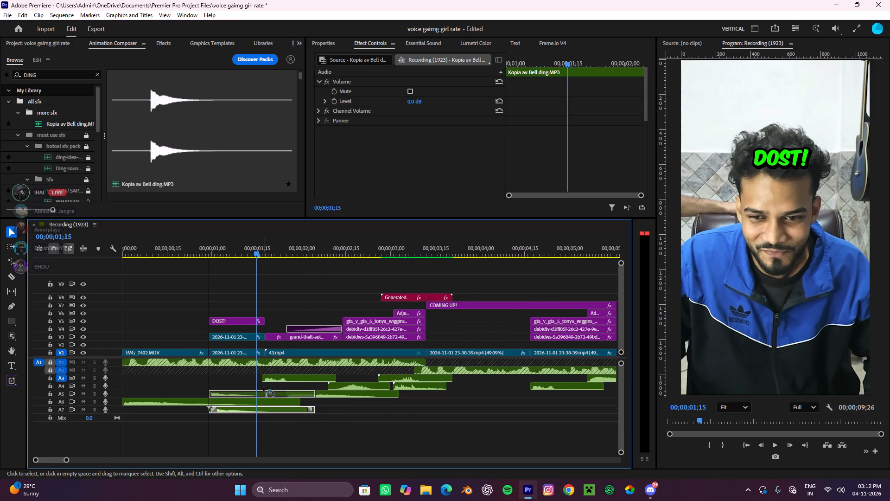
{"action": "left_click_drag", "start_coordinate": [263, 387], "coordinate": [263, 386]}
{"action": "left_click", "coordinate": [318, 416]}
{"action": "left_click_drag", "start_coordinate": [268, 248], "coordinate": [0, 220]}
{"action": "key", "text": "space"}
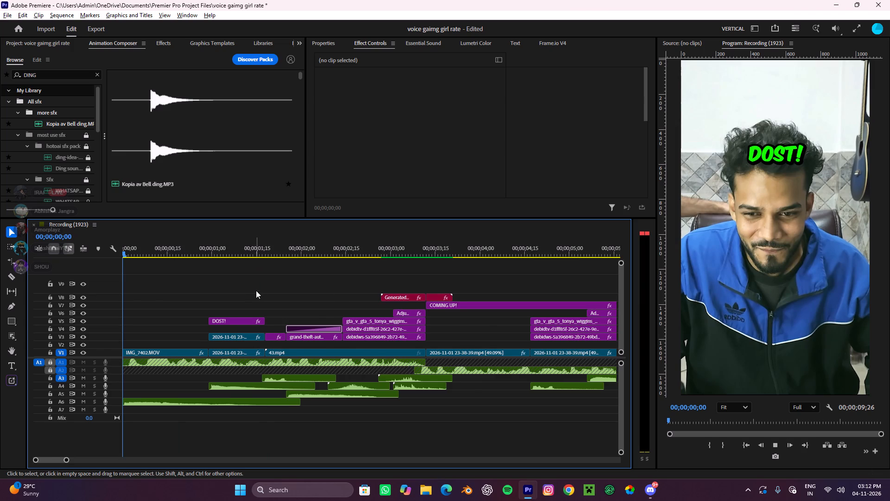
{"action": "scroll", "coordinate": [256, 291], "scroll_direction": "down", "scroll_amount": 4, "text": "alt"}
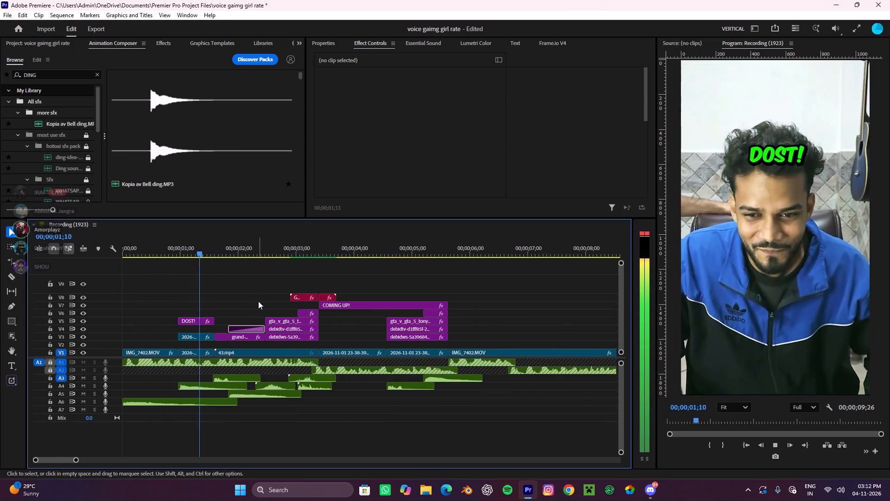
{"action": "key", "text": "space"}
Lower the volume of the bell ding clip on A4 and play back the sequence from the start.
{"action": "left_click", "coordinate": [195, 386]}
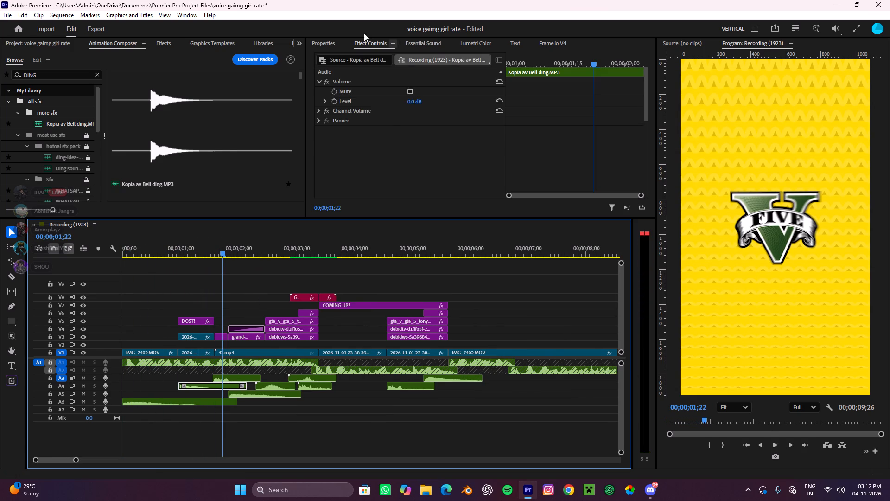
{"action": "left_click", "coordinate": [330, 45]}
{"action": "left_click_drag", "start_coordinate": [516, 100], "coordinate": [463, 122]}
{"action": "left_click", "coordinate": [438, 283]}
{"action": "left_click_drag", "start_coordinate": [197, 248], "coordinate": [0, 239]}
{"action": "key", "text": "space"}
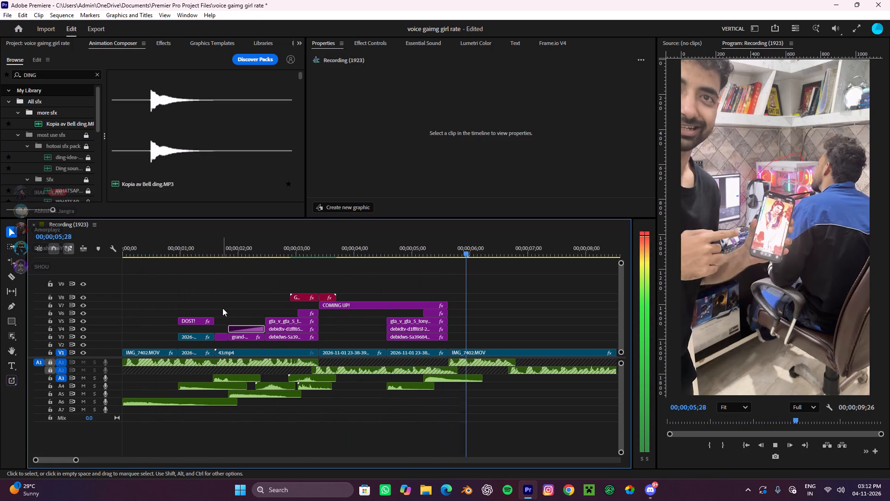
{"action": "scroll", "coordinate": [263, 335], "scroll_direction": "down", "scroll_amount": 6, "text": "alt"}
{"action": "scroll", "coordinate": [304, 351], "scroll_direction": "up", "scroll_amount": 4, "text": "alt"}
{"action": "key", "text": "space"}
{"action": "scroll", "coordinate": [339, 350], "scroll_direction": "down", "scroll_amount": 3, "text": "alt"}
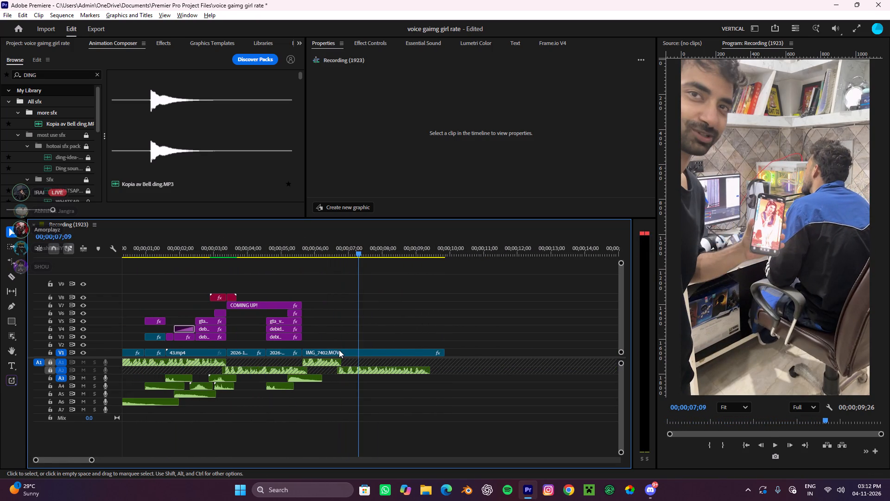
Play back the final IMG_7402.MOV clip to review the section after the "COMING UP!" title.
{"action": "key", "text": "space"}
{"action": "scroll", "coordinate": [358, 350], "scroll_direction": "down", "scroll_amount": 4}
{"action": "key", "text": "space"}
{"action": "left_click_drag", "start_coordinate": [340, 250], "coordinate": [303, 280]}
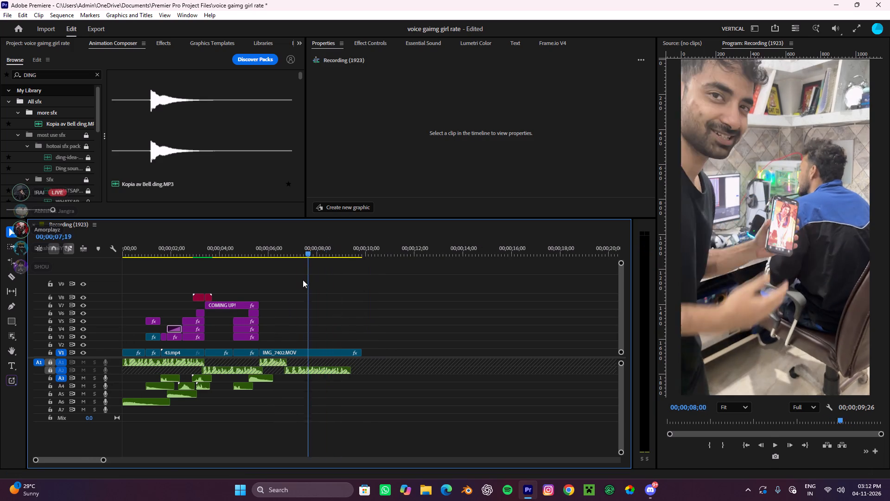
{"action": "left_click_drag", "start_coordinate": [303, 280], "coordinate": [256, 345]}
{"action": "key", "text": "space"}
{"action": "scroll", "coordinate": [304, 349], "scroll_direction": "up", "scroll_amount": 4, "text": "alt"}
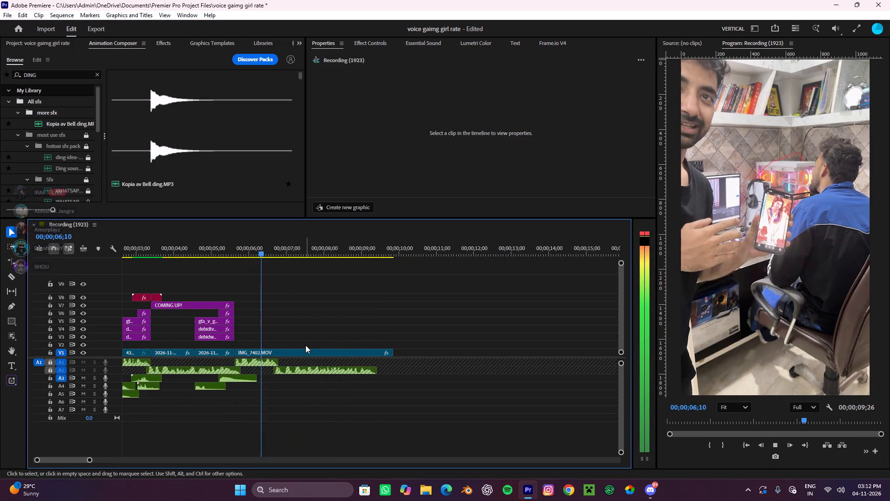
{"action": "key", "text": "space"}
Switch to Chrome and search Google for LUCIA PNG, refining the query to "lucia png gta 6".
{"action": "left_click", "coordinate": [572, 488]}
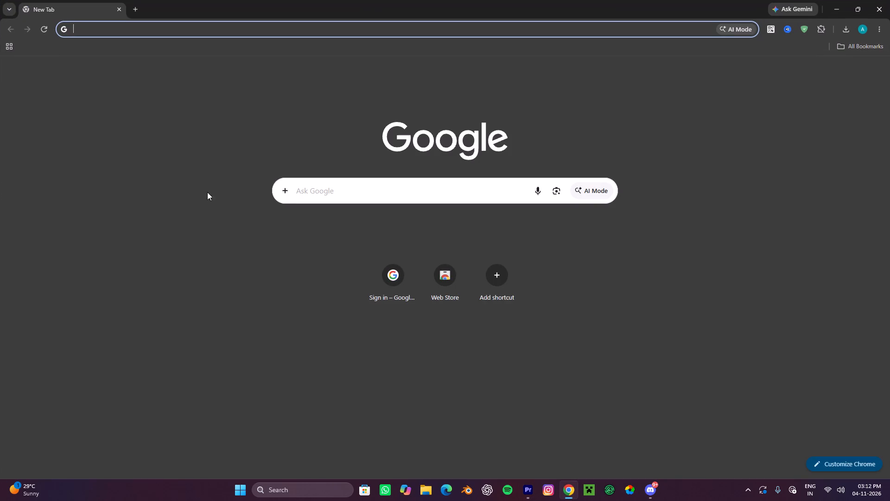
{"action": "left_click", "coordinate": [312, 194]}
{"action": "type", "text": "LUV"}
{"action": "key", "text": "BackSpace"}
{"action": "type", "text": "CIA PN"}
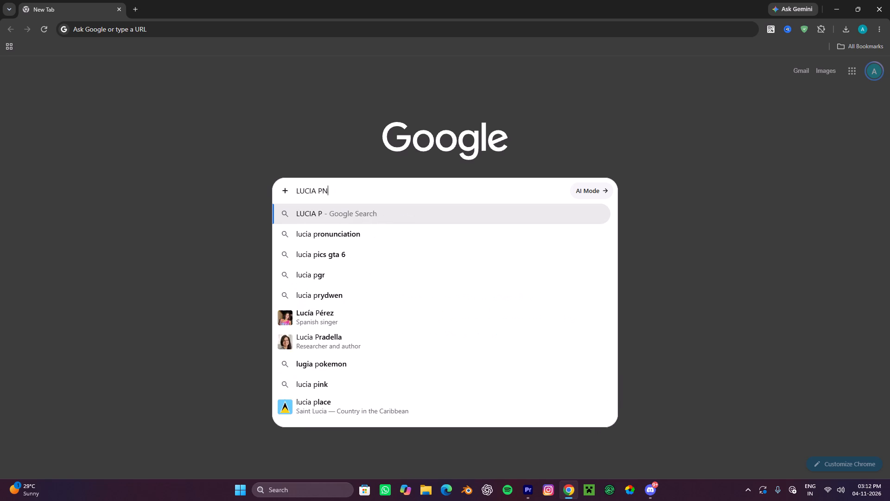
{"action": "key", "text": "BackSpace"}
{"action": "type", "text": "NG"}
{"action": "key", "text": "Return"}
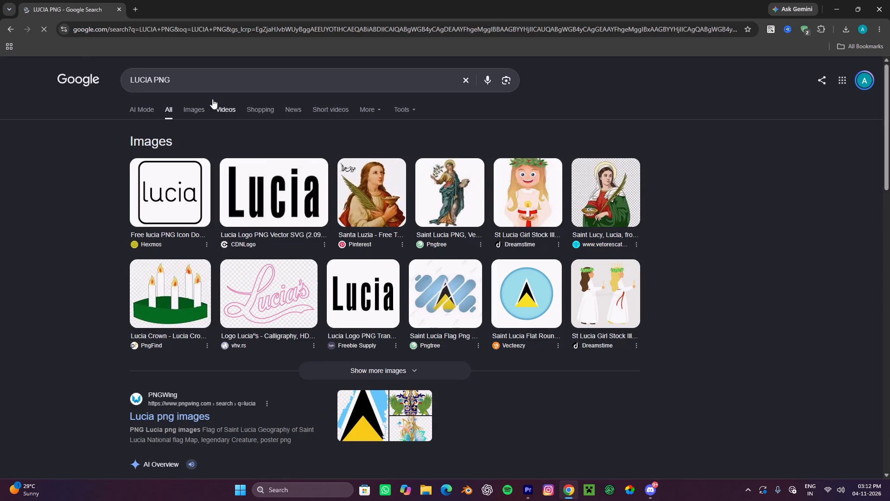
{"action": "left_click", "coordinate": [185, 79]}
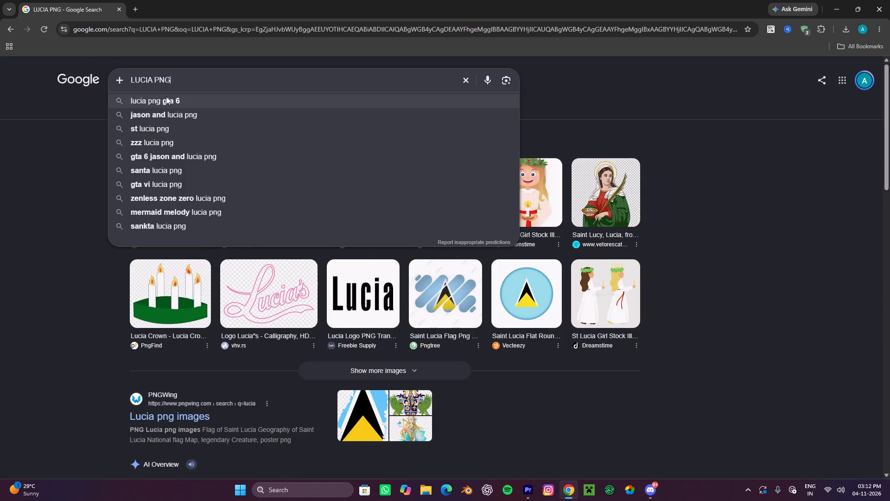
{"action": "left_click", "coordinate": [166, 96]}
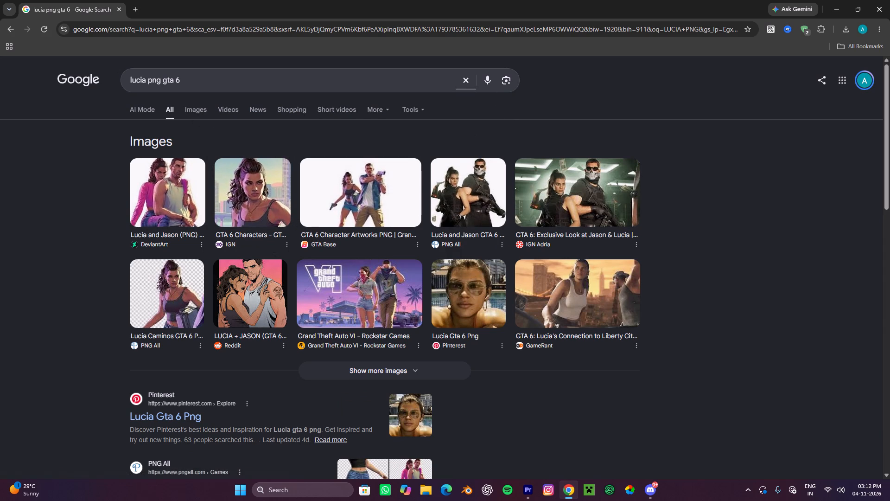
Browse PNG All's Lucia Caminos GTA 6 page and download the Lucia Caminos Sitting In Dress Character PNG.
{"action": "left_click", "coordinate": [178, 259]}
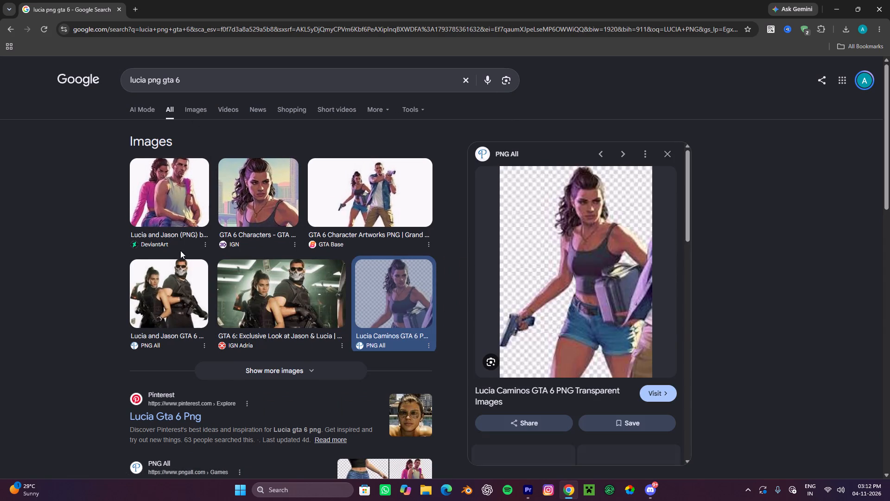
{"action": "left_click", "coordinate": [650, 394]}
{"action": "scroll", "coordinate": [306, 391], "scroll_direction": "down", "scroll_amount": 2}
{"action": "scroll", "coordinate": [425, 302], "scroll_direction": "down", "scroll_amount": 1}
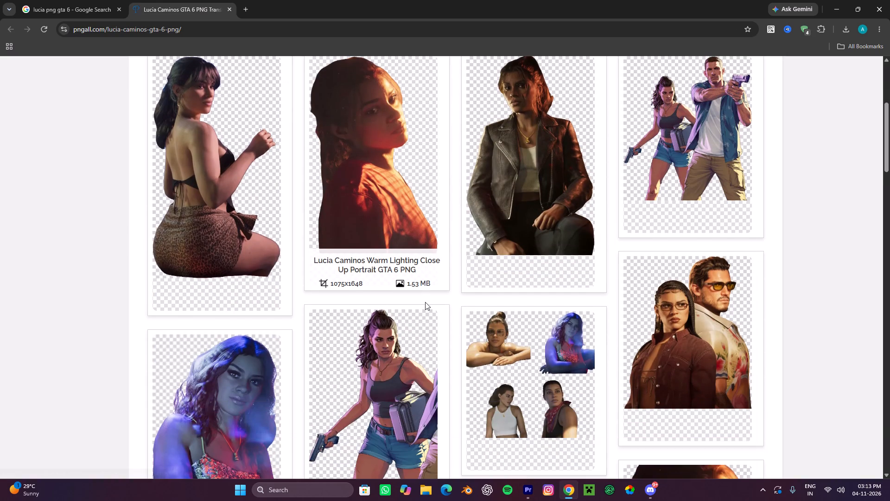
{"action": "scroll", "coordinate": [425, 302], "scroll_direction": "down", "scroll_amount": 2}
{"action": "scroll", "coordinate": [388, 296], "scroll_direction": "down", "scroll_amount": 3}
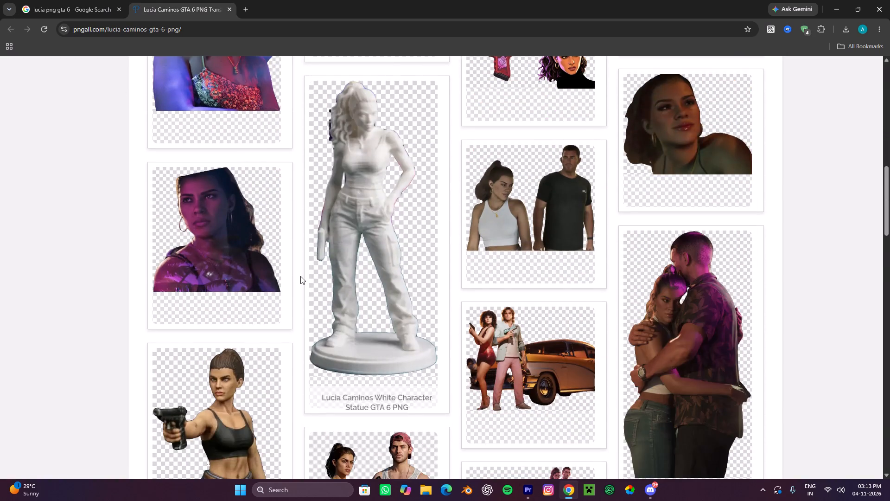
{"action": "scroll", "coordinate": [297, 282], "scroll_direction": "down", "scroll_amount": 3}
{"action": "scroll", "coordinate": [296, 283], "scroll_direction": "up", "scroll_amount": 10}
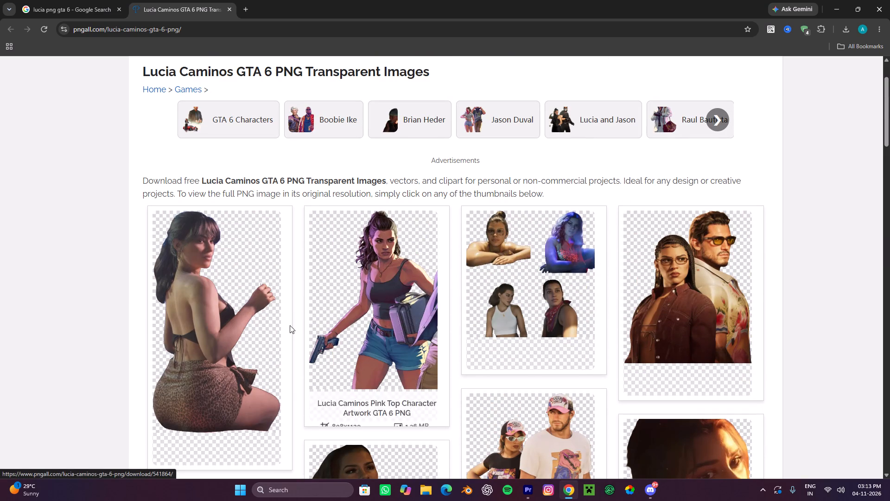
{"action": "left_click", "coordinate": [263, 320]}
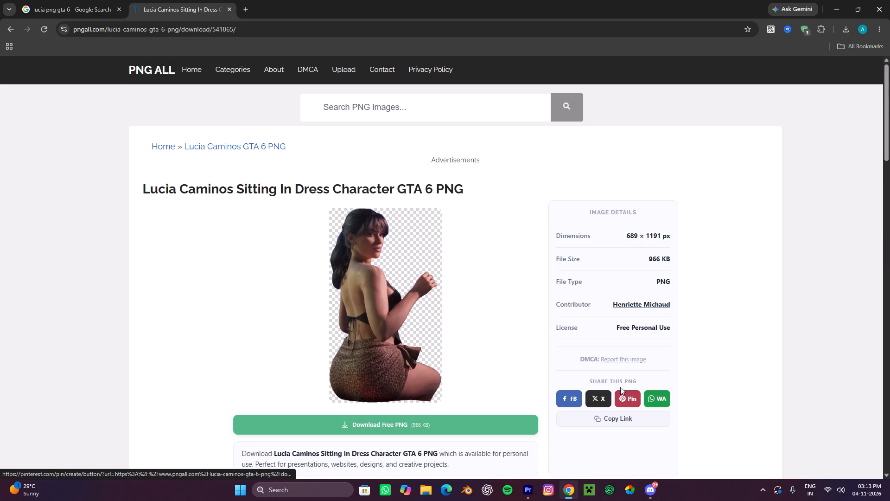
{"action": "left_click", "coordinate": [463, 420]}
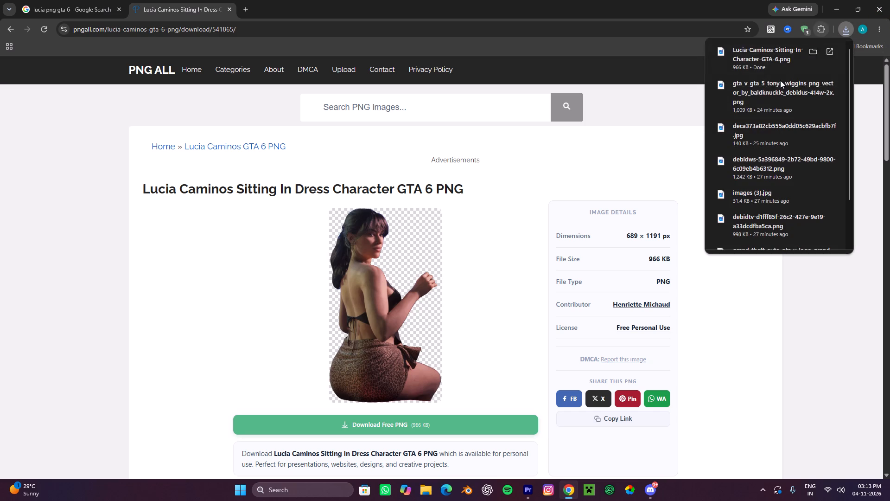
{"action": "left_click_drag", "start_coordinate": [749, 59], "coordinate": [519, 475]}
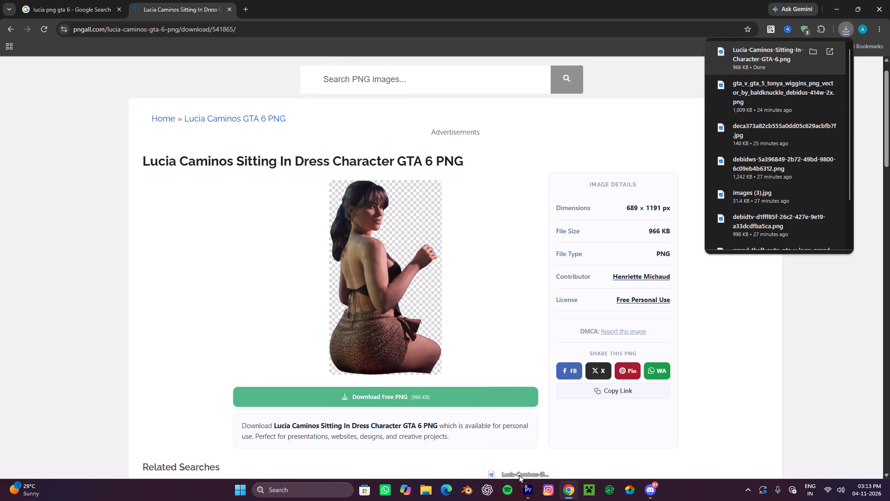
{"action": "left_click_drag", "start_coordinate": [519, 475], "coordinate": [255, 340]}
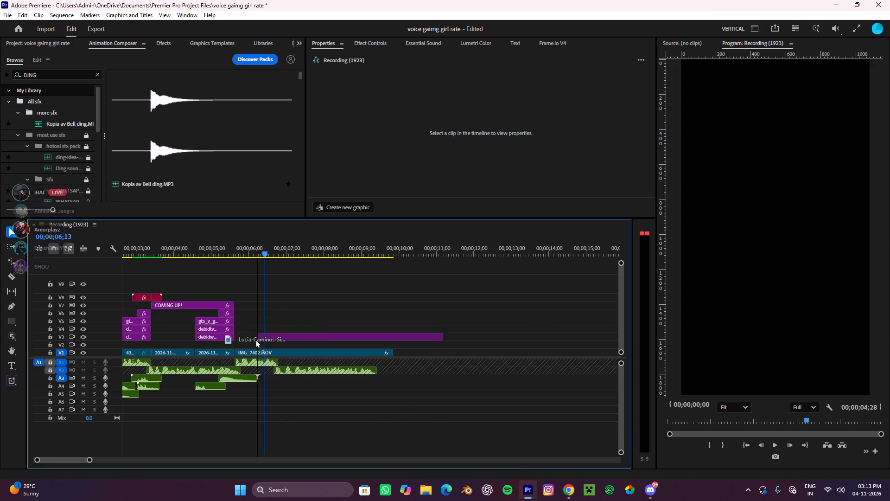
{"action": "left_click_drag", "start_coordinate": [255, 340], "coordinate": [250, 340]}
{"action": "scroll", "coordinate": [250, 340], "scroll_direction": "up", "scroll_amount": 9, "text": "alt"}
{"action": "left_click", "coordinate": [311, 340]}
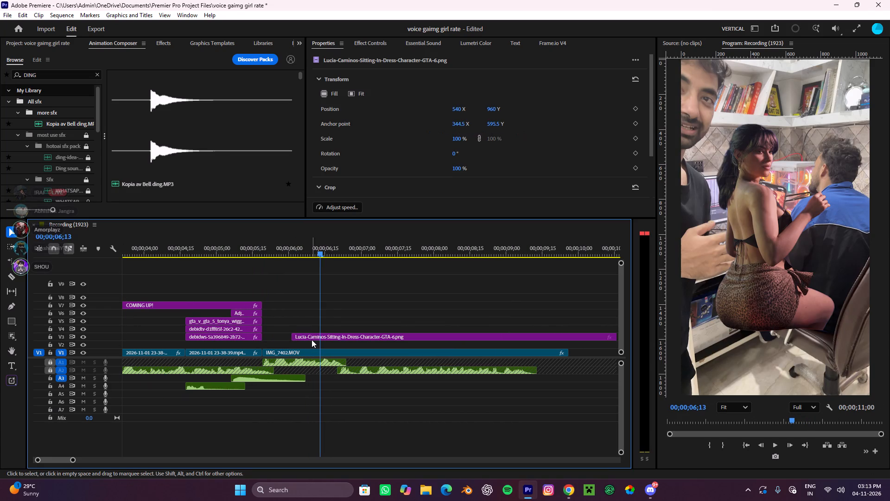
Play back from 00;00;05;15 to review the Lucia image over the final IMG_7402.MOV clip.
{"action": "left_click_drag", "start_coordinate": [324, 250], "coordinate": [254, 294]}
{"action": "left_click", "coordinate": [313, 294]}
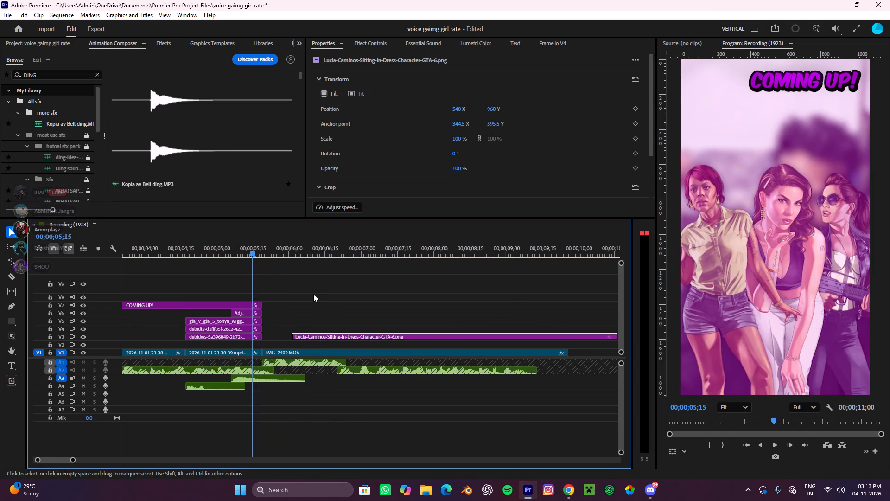
{"action": "key", "text": "space"}
{"action": "scroll", "coordinate": [337, 304], "scroll_direction": "up", "scroll_amount": 4}
{"action": "key", "text": "space"}
{"action": "key", "text": "c"}
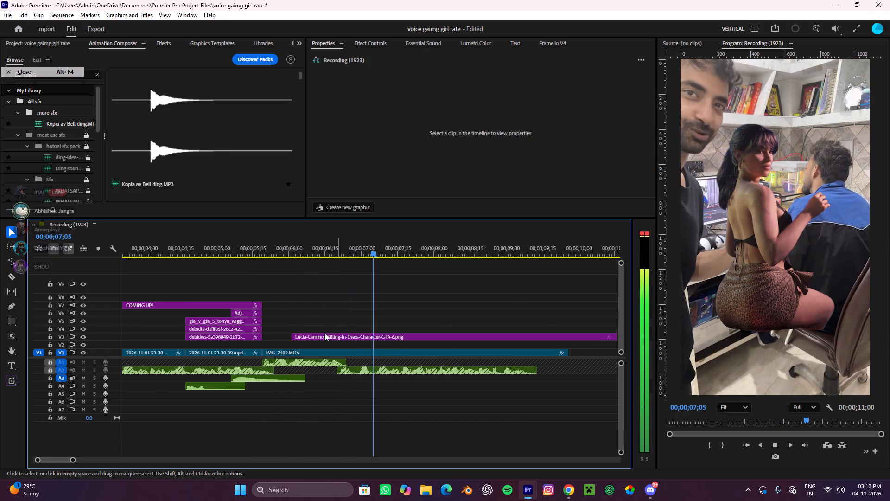
{"action": "left_click", "coordinate": [350, 310]}
{"action": "key", "text": "space"}
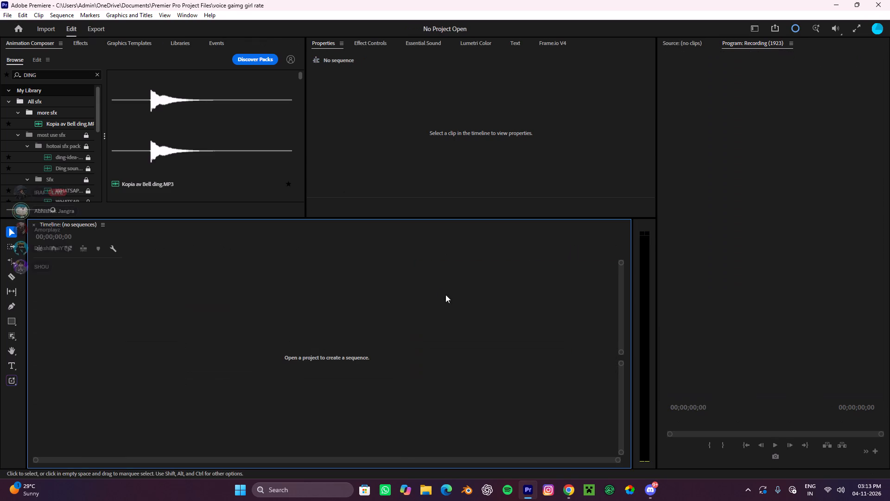
Close the Chrome window and relaunch Adobe Premiere.
{"action": "left_click", "coordinate": [889, 0]}
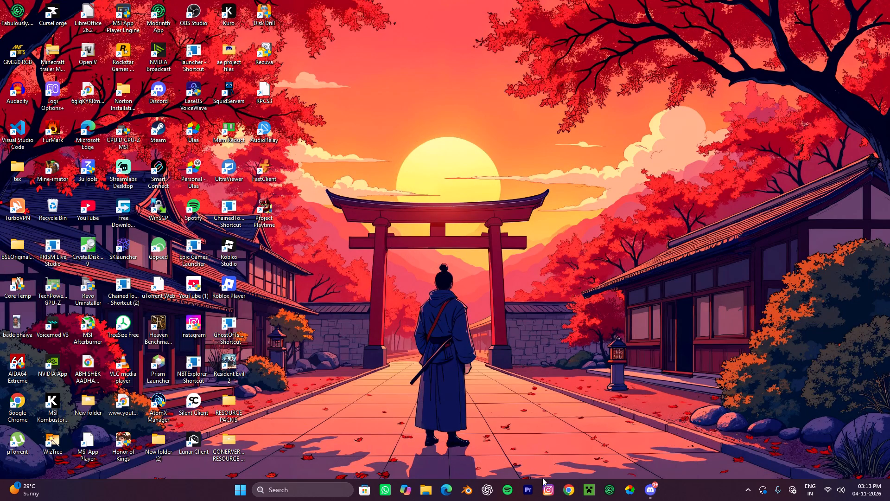
{"action": "left_click", "coordinate": [526, 494]}
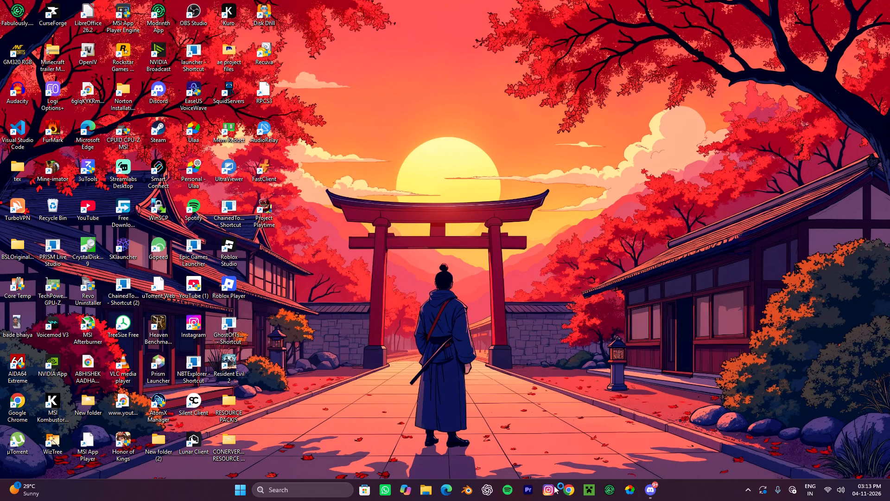
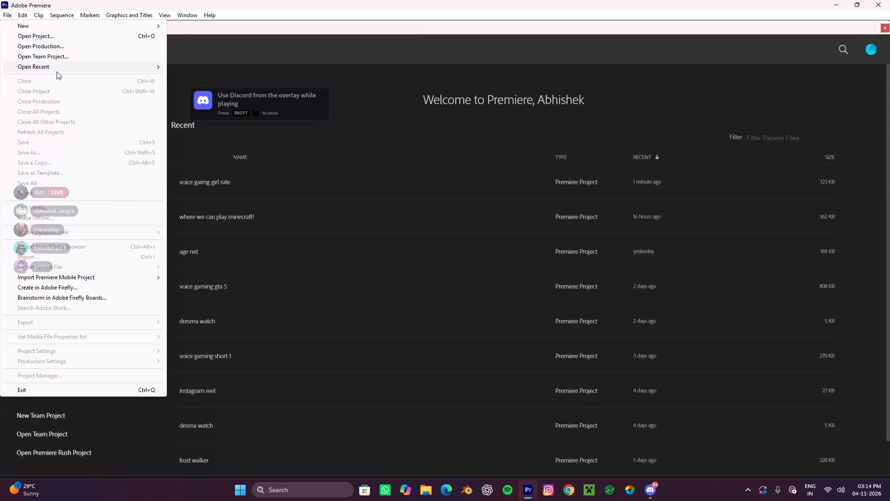
Reopen the recent project file "voice gaimg girl rate.prproj" from the Premier Pro Project Files folder.
{"action": "left_click", "coordinate": [60, 65]}
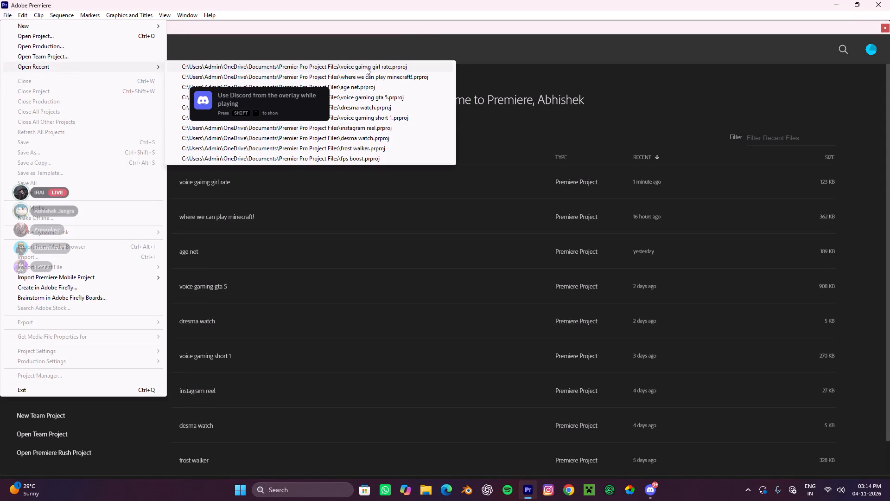
{"action": "left_click", "coordinate": [366, 67]}
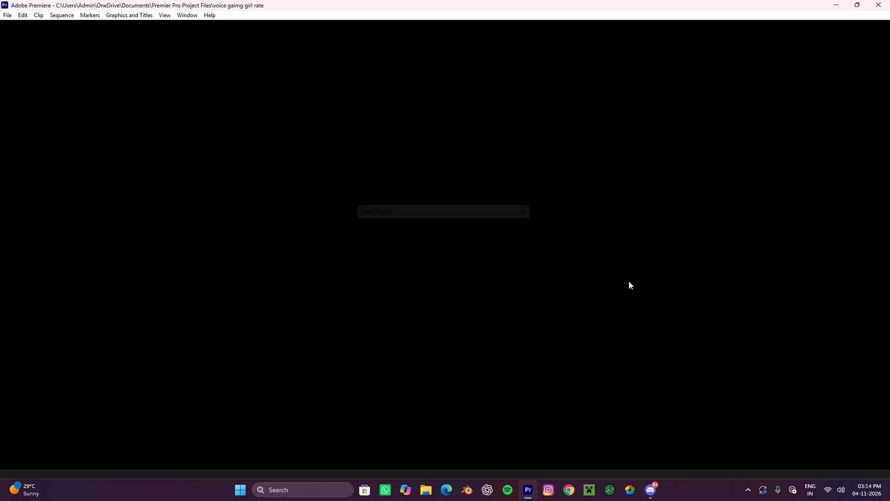
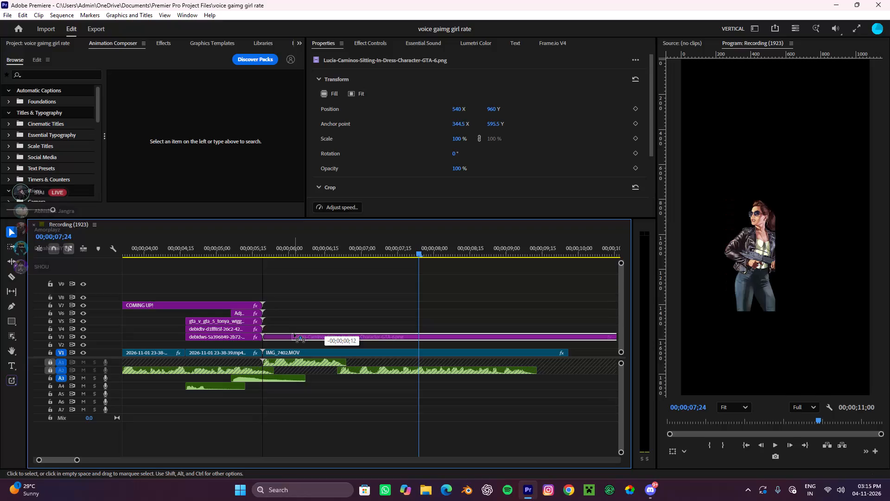
Split the Lucia image clip on V3 at about 00;00;06;14 and remove the part before the cut.
{"action": "left_click_drag", "start_coordinate": [419, 249], "coordinate": [251, 310]}
{"action": "left_click", "coordinate": [372, 309]}
{"action": "key", "text": "space"}
{"action": "scroll", "coordinate": [372, 309], "scroll_direction": "down", "scroll_amount": 4, "text": "alt"}
{"action": "scroll", "coordinate": [372, 309], "scroll_direction": "up", "scroll_amount": 4}
{"action": "key", "text": "space"}
{"action": "key", "text": "c"}
{"action": "left_click", "coordinate": [396, 335]}
{"action": "key", "text": "v"}
{"action": "left_click", "coordinate": [376, 337]}
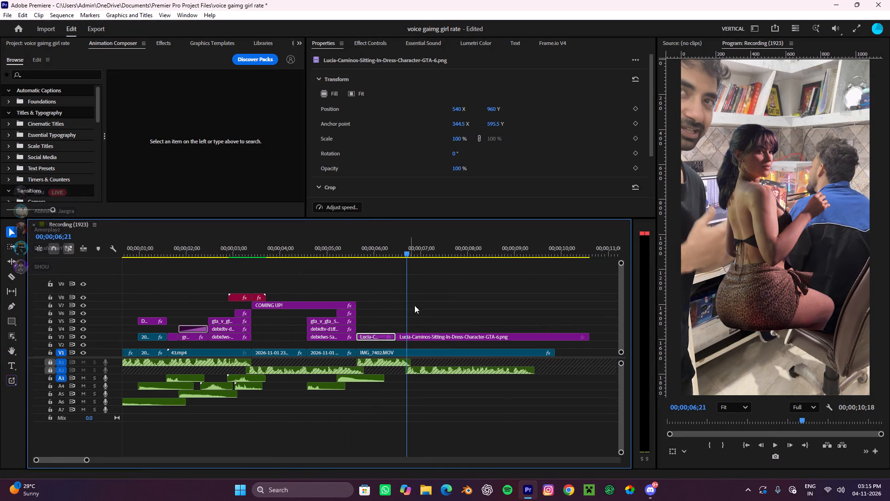
{"action": "key", "text": "ctrl+x"}
Split IMG_7402.MOV on V1 at the start of the Lucia image clip and remove the part before the cut.
{"action": "left_click_drag", "start_coordinate": [404, 252], "coordinate": [344, 331]}
{"action": "key", "text": "space"}
{"action": "key", "text": "space"}
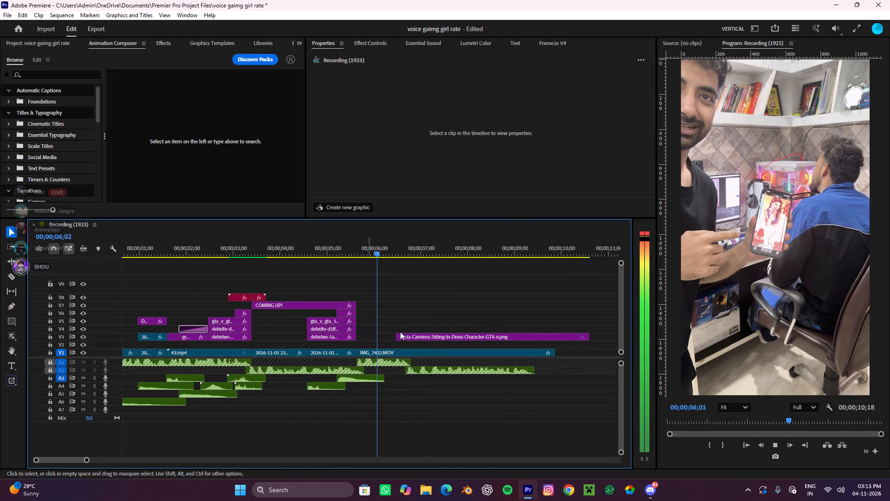
{"action": "key", "text": "c"}
{"action": "left_click", "coordinate": [397, 349]}
{"action": "key", "text": "v"}
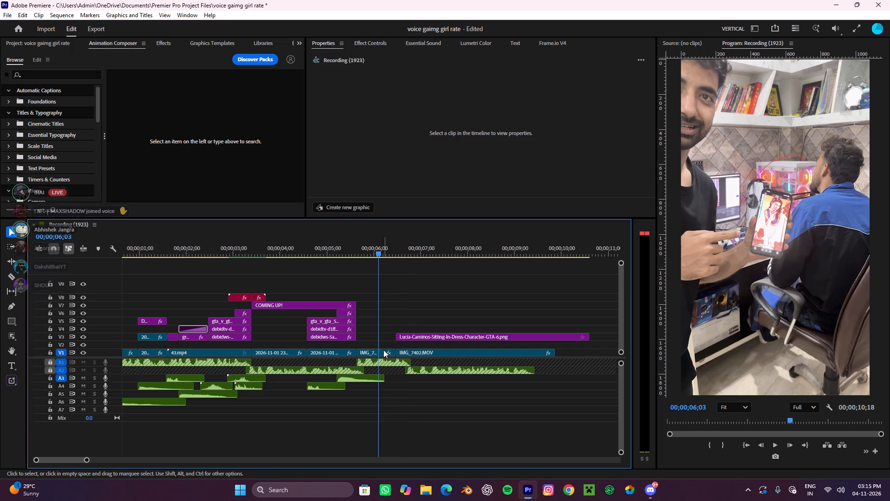
{"action": "left_click", "coordinate": [383, 350]}
{"action": "key", "text": "ctrl+x"}
{"action": "scroll", "coordinate": [238, 357], "scroll_direction": "down", "scroll_amount": 7, "text": "alt"}
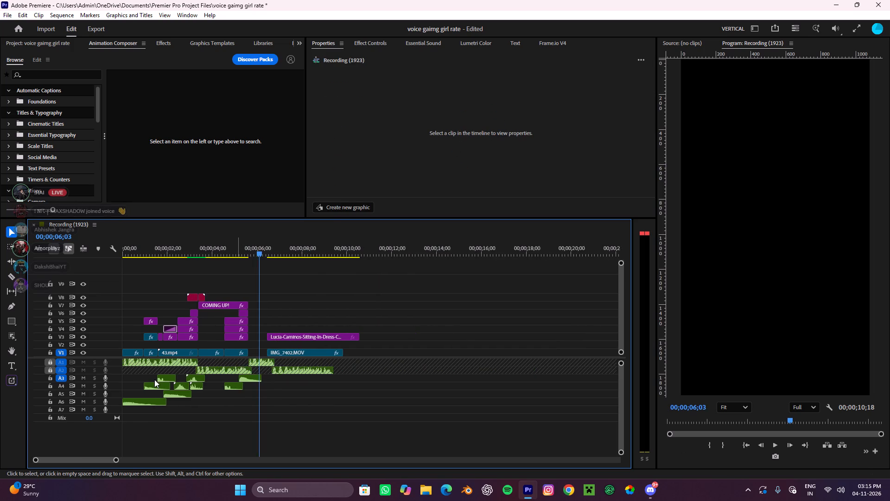
Duplicate the yellow 43.mp4 background clip into the V1 gap directly after the second 2026-11-01 clip.
{"action": "scroll", "coordinate": [154, 379], "scroll_direction": "up", "scroll_amount": 8}
{"action": "left_click_drag", "start_coordinate": [334, 250], "coordinate": [222, 326]}
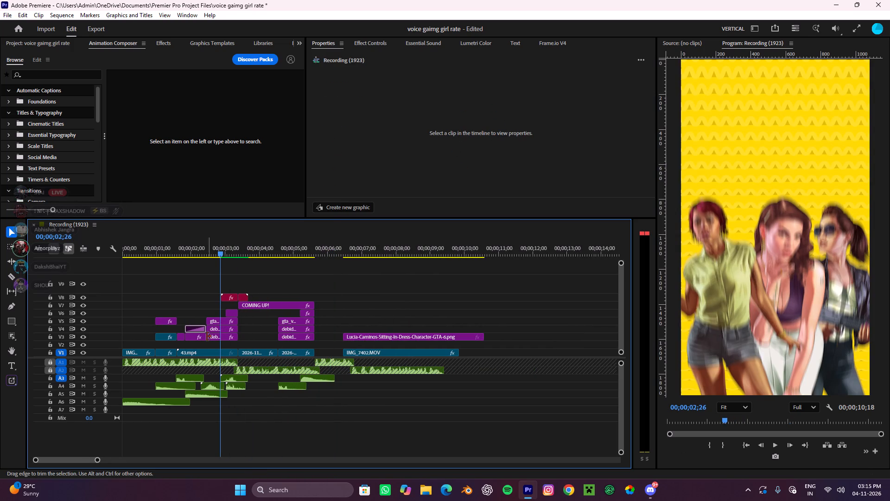
{"action": "left_click", "coordinate": [201, 352]}
{"action": "left_click_drag", "start_coordinate": [201, 352], "coordinate": [300, 358], "text": "alt"}
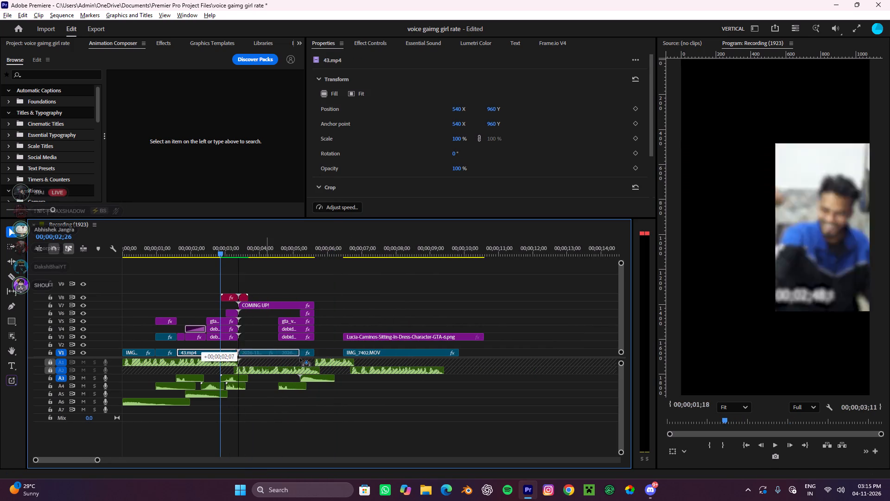
{"action": "left_click_drag", "start_coordinate": [300, 358], "coordinate": [341, 354], "text": "alt"}
Play back the new background section and move the Lucia image clip on V3 about 7 frames earlier.
{"action": "left_click_drag", "start_coordinate": [285, 257], "coordinate": [308, 283]}
{"action": "left_click", "coordinate": [352, 296]}
{"action": "key", "text": "space"}
{"action": "scroll", "coordinate": [372, 303], "scroll_direction": "up", "scroll_amount": 4, "text": "alt"}
{"action": "key", "text": "space"}
{"action": "left_click", "coordinate": [375, 305]}
{"action": "key", "text": "space"}
{"action": "key", "text": "space"}
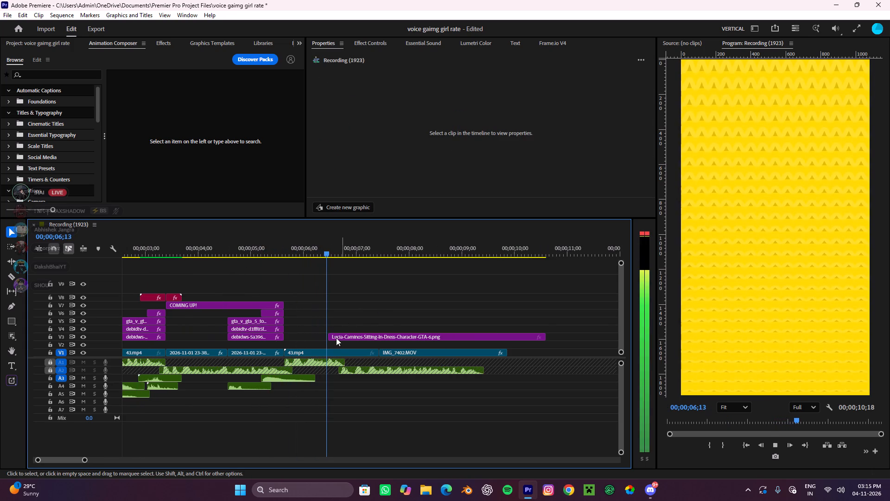
{"action": "left_click_drag", "start_coordinate": [348, 337], "coordinate": [336, 337]}
Preview the Lucia section, split the Lucia image clip at about 00;00;07;01, and remove the part after the cut.
{"action": "left_click_drag", "start_coordinate": [320, 252], "coordinate": [276, 287]}
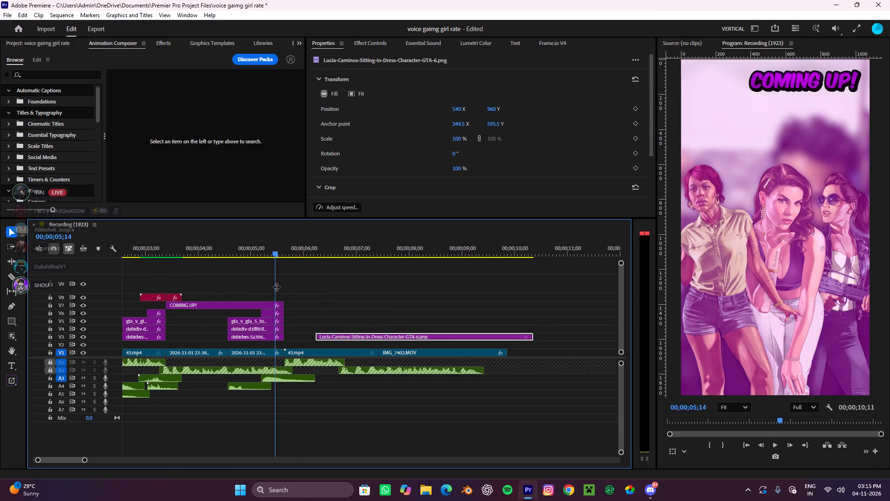
{"action": "key", "text": "space"}
{"action": "left_click", "coordinate": [319, 295]}
{"action": "key", "text": "space"}
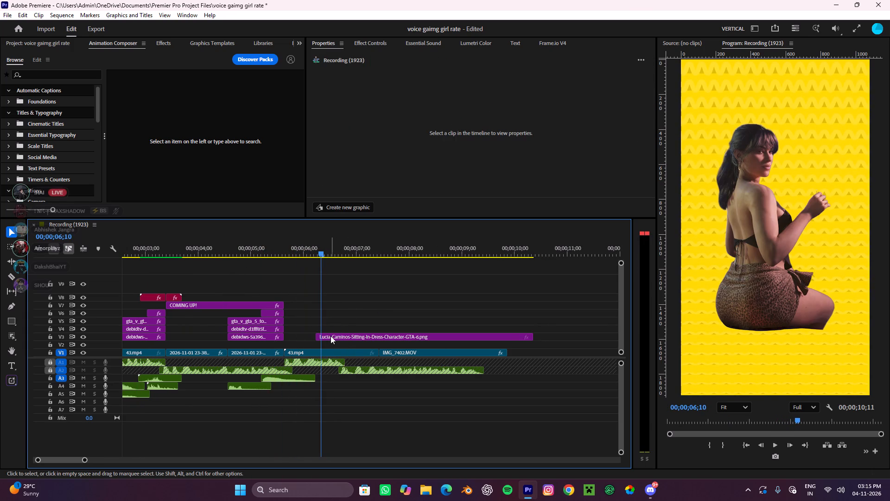
{"action": "left_click", "coordinate": [331, 336]}
{"action": "key", "text": "space"}
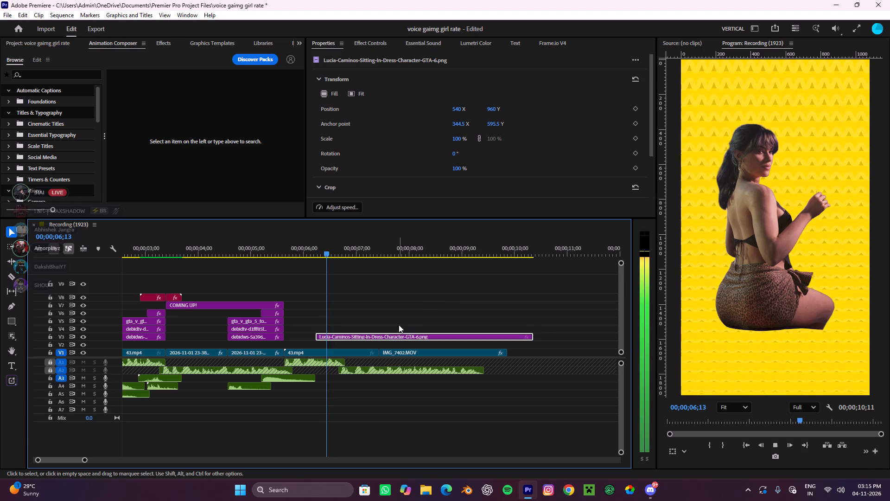
{"action": "key", "text": "space"}
{"action": "key", "text": "c"}
{"action": "left_click", "coordinate": [359, 334]}
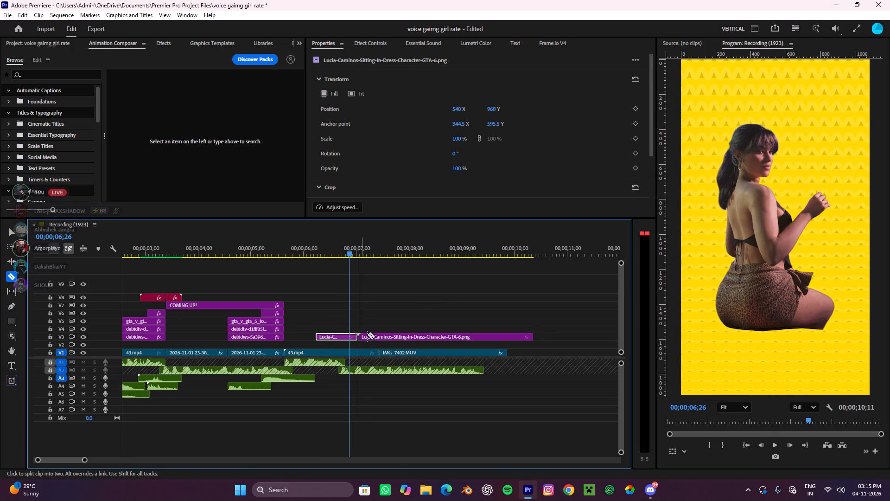
{"action": "key", "text": "v"}
{"action": "left_click", "coordinate": [377, 334]}
{"action": "key", "text": "ctrl+x"}
Trim the end of the duplicated 43.mp4 clip on V1 back to the end of the Lucia image clip.
{"action": "key", "text": "space"}
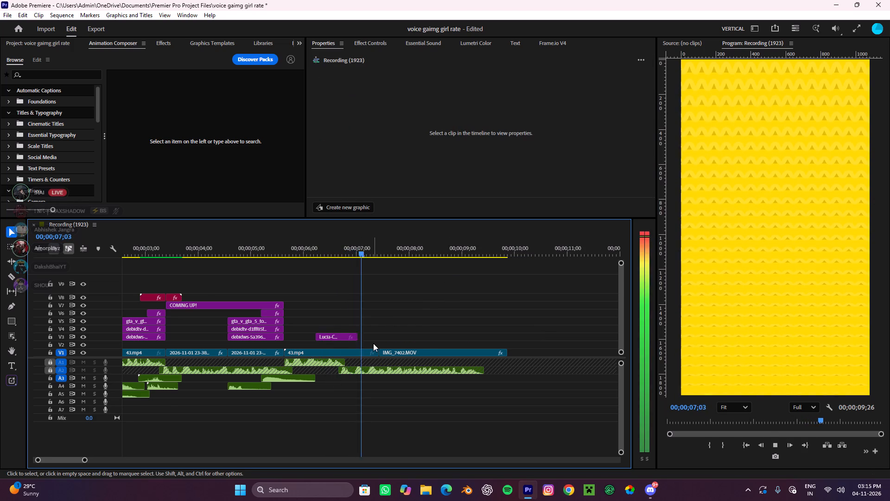
{"action": "scroll", "coordinate": [373, 343], "scroll_direction": "down", "scroll_amount": 4, "text": "alt"}
{"action": "key", "text": "space"}
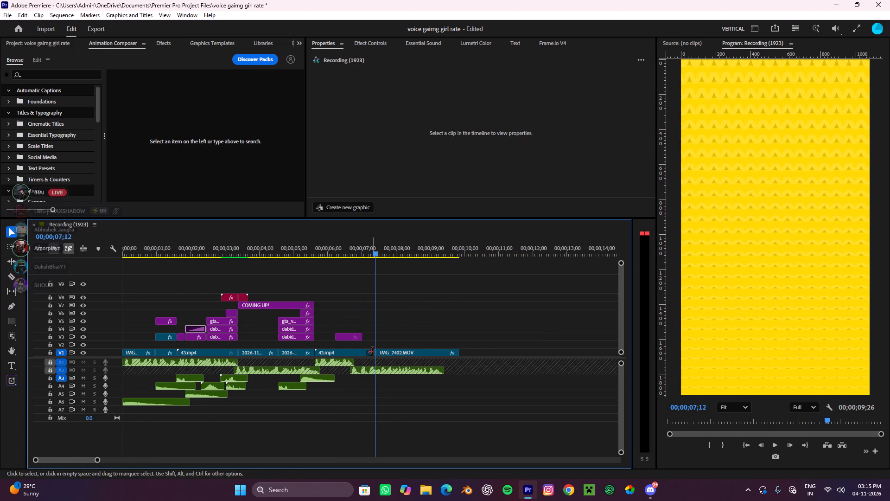
{"action": "left_click_drag", "start_coordinate": [376, 351], "coordinate": [359, 361]}
{"action": "left_click", "coordinate": [386, 323]}
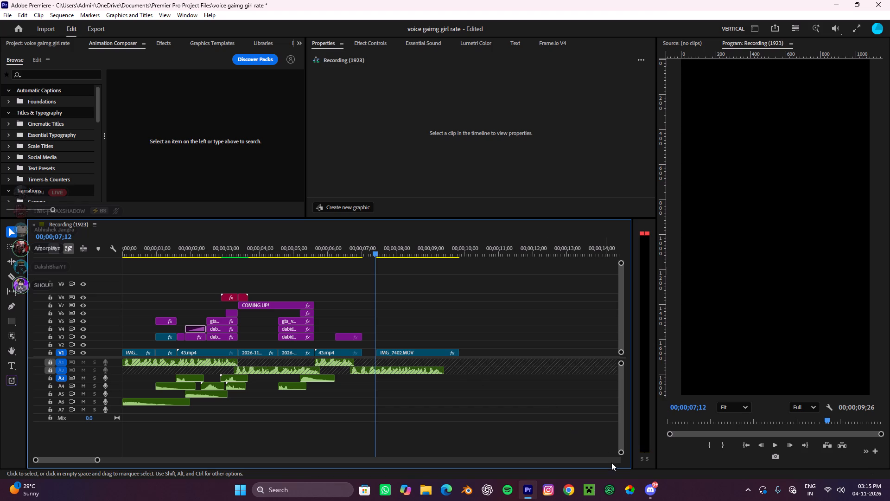
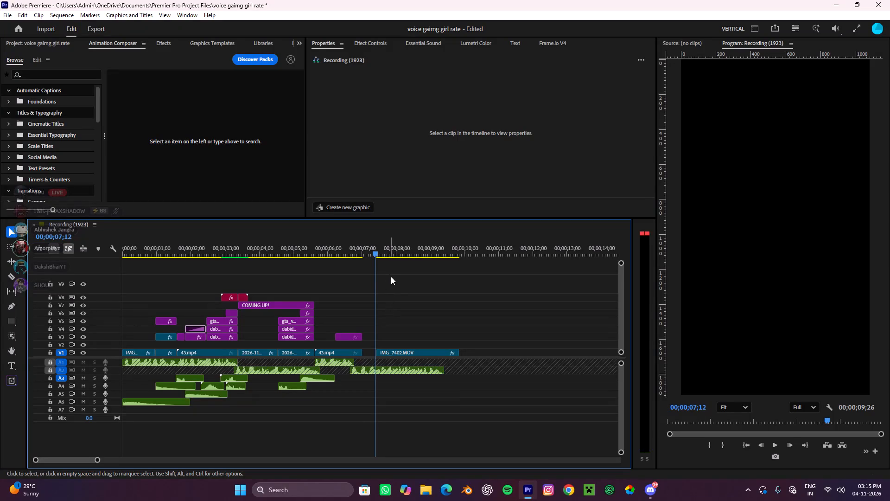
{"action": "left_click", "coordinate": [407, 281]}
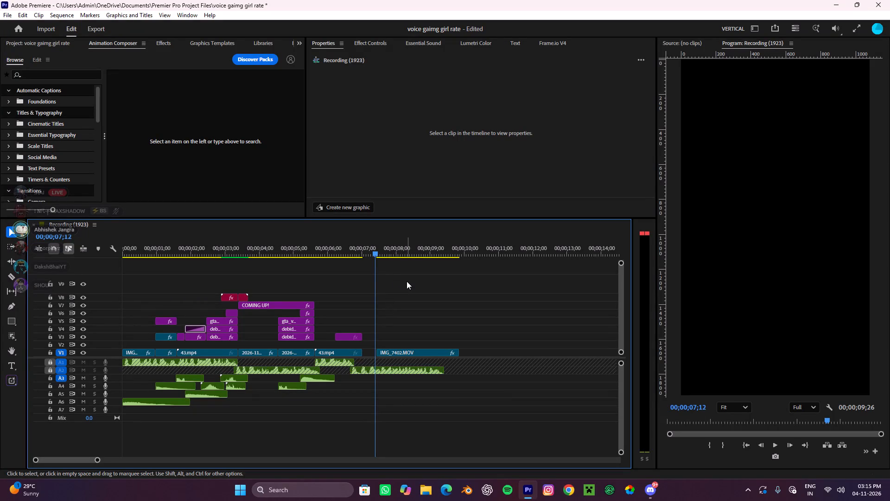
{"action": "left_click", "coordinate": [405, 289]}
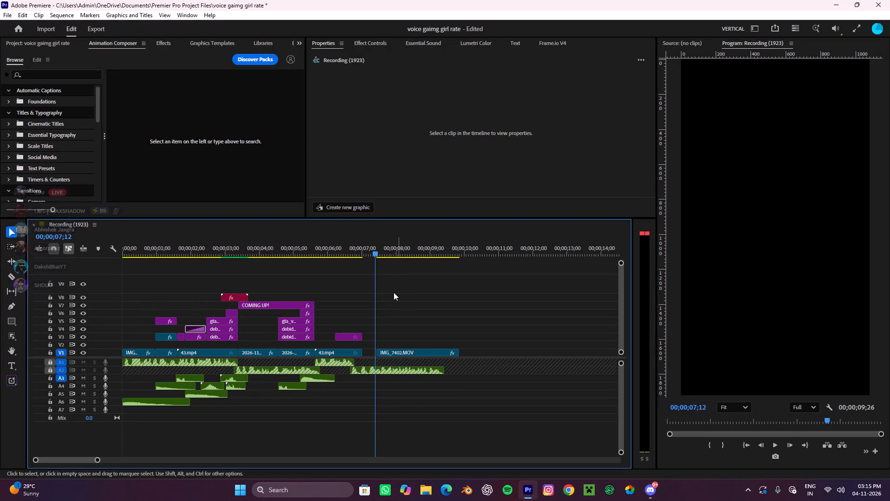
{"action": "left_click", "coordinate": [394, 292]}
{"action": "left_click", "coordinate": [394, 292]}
Move the playhead back to 00;00;06;05, just before the start of the Lucia image clip on V3.
{"action": "scroll", "coordinate": [357, 329], "scroll_direction": "up", "scroll_amount": 9, "text": "alt"}
{"action": "scroll", "coordinate": [356, 329], "scroll_direction": "up", "scroll_amount": 5}
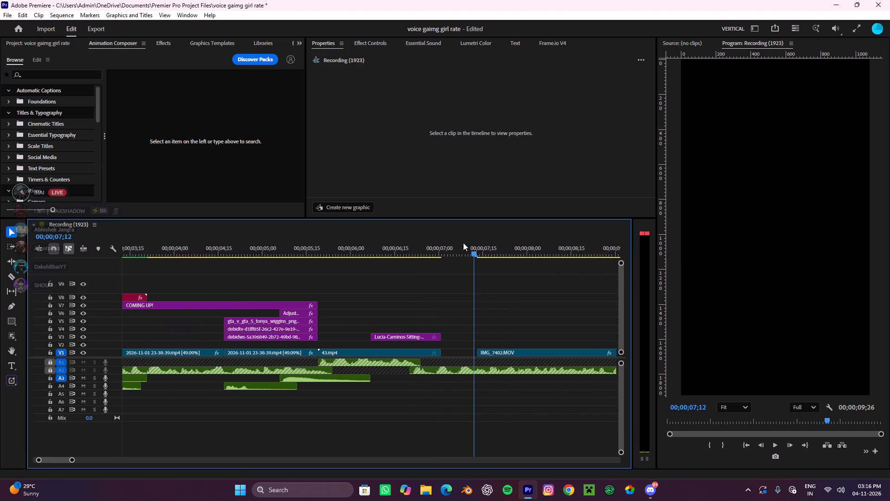
{"action": "left_click_drag", "start_coordinate": [463, 243], "coordinate": [366, 339]}
{"action": "left_click", "coordinate": [439, 298]}
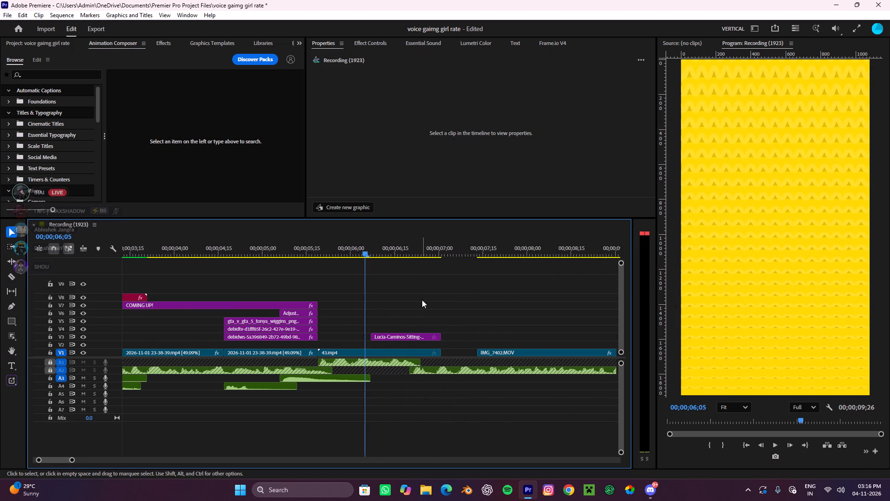
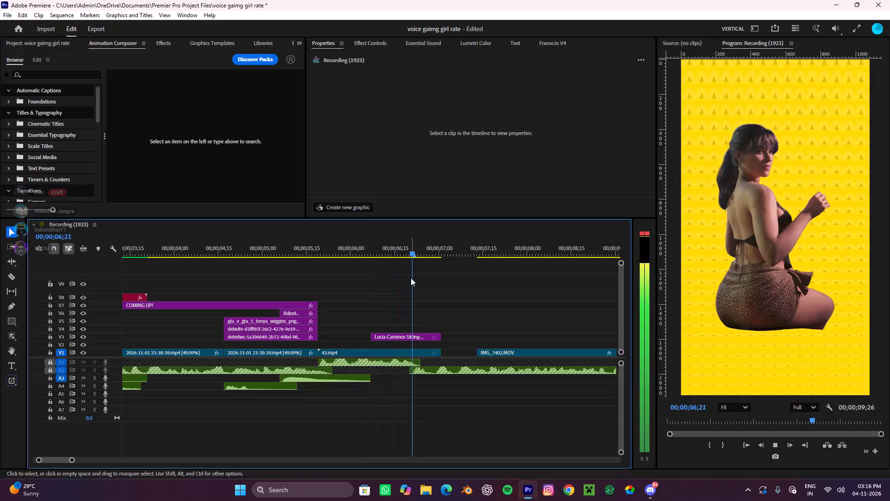
Select the Lucia image clip on V3 and start an effects search for an effect to apply to it.
{"action": "scroll", "coordinate": [411, 278], "scroll_direction": "up", "scroll_amount": 5, "text": "alt"}
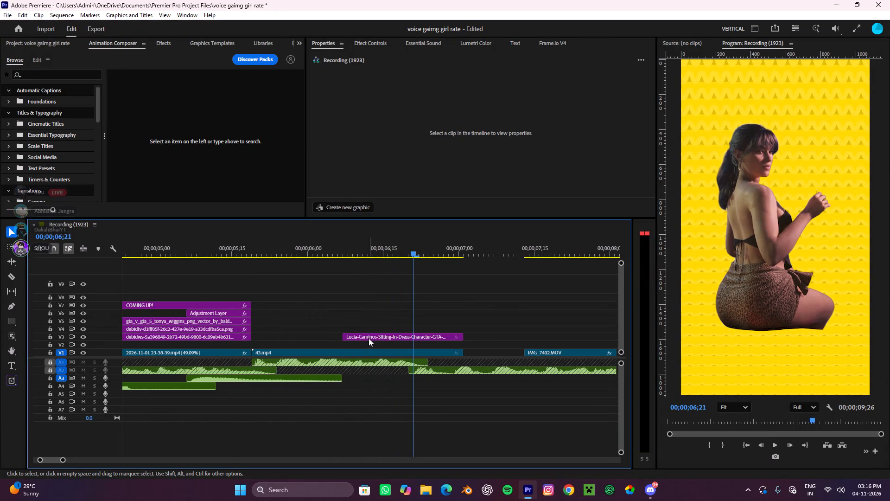
{"action": "left_click", "coordinate": [369, 338]}
{"action": "left_click", "coordinate": [163, 46]}
{"action": "left_click", "coordinate": [56, 59]}
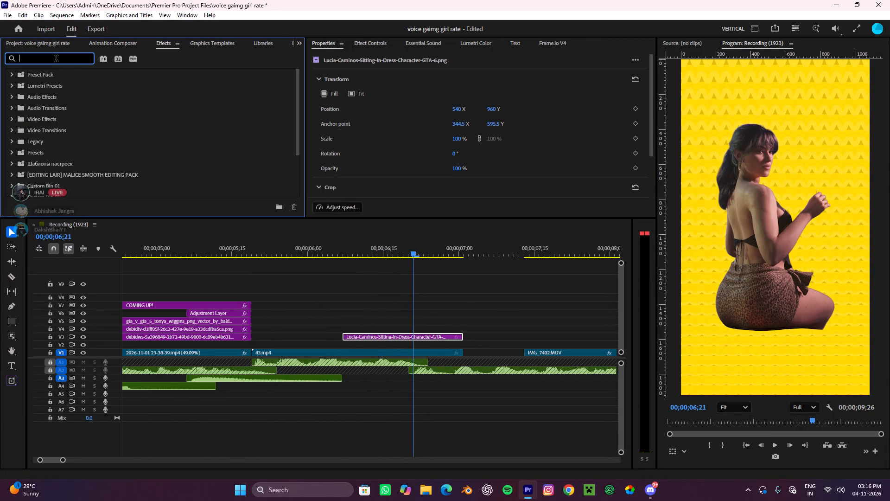
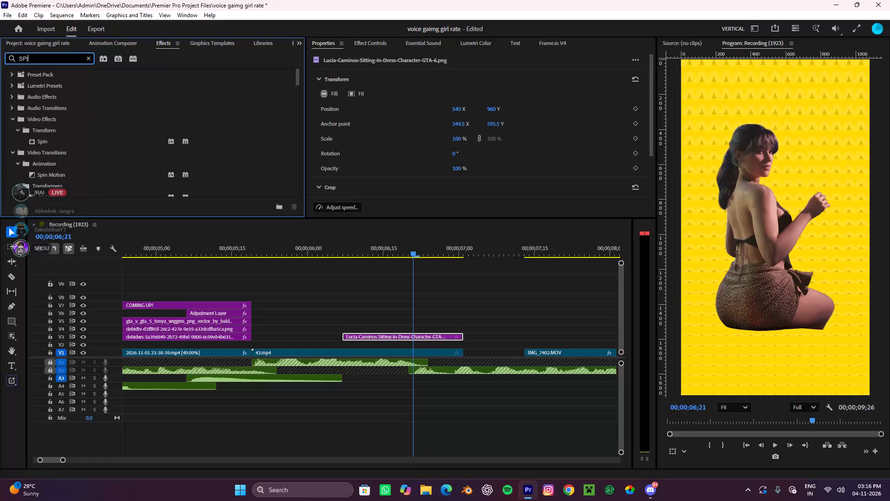
Look through the effects and presets matching SPIN for one that suits the Lucia image clip.
{"action": "scroll", "coordinate": [157, 105], "scroll_direction": "down", "scroll_amount": 11}
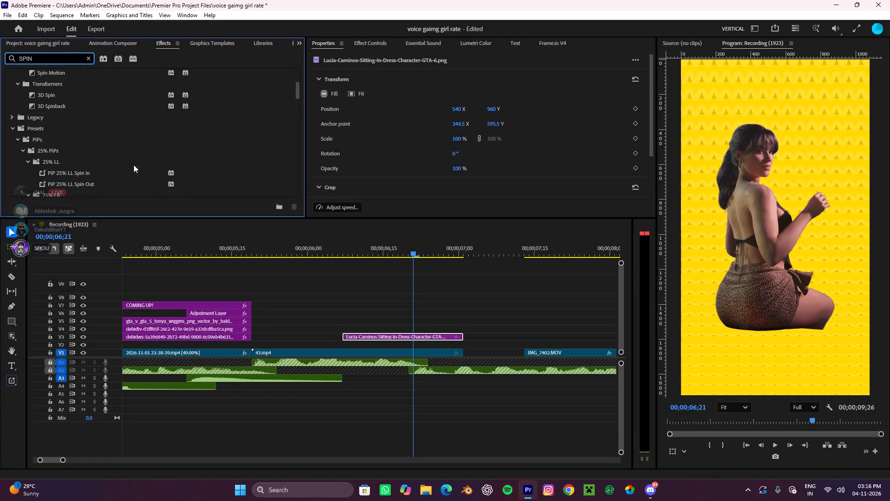
{"action": "scroll", "coordinate": [85, 152], "scroll_direction": "down", "scroll_amount": 17}
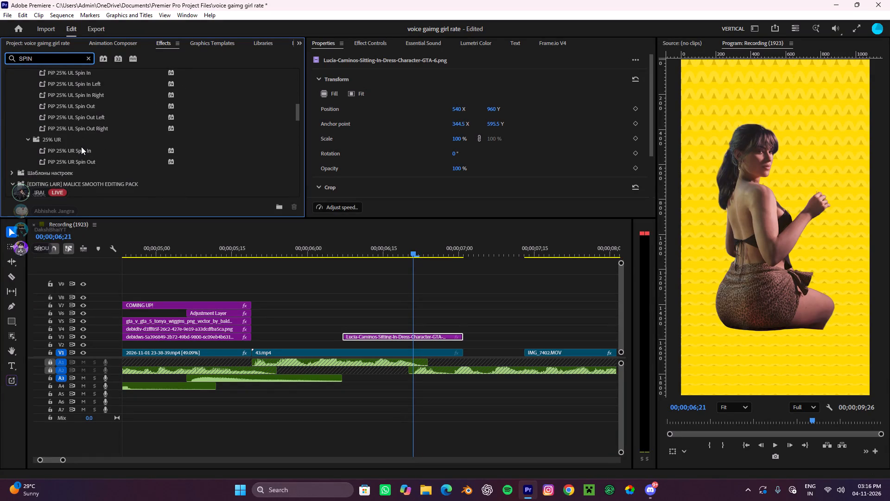
{"action": "scroll", "coordinate": [81, 147], "scroll_direction": "down", "scroll_amount": 1}
{"action": "scroll", "coordinate": [81, 147], "scroll_direction": "up", "scroll_amount": 8}
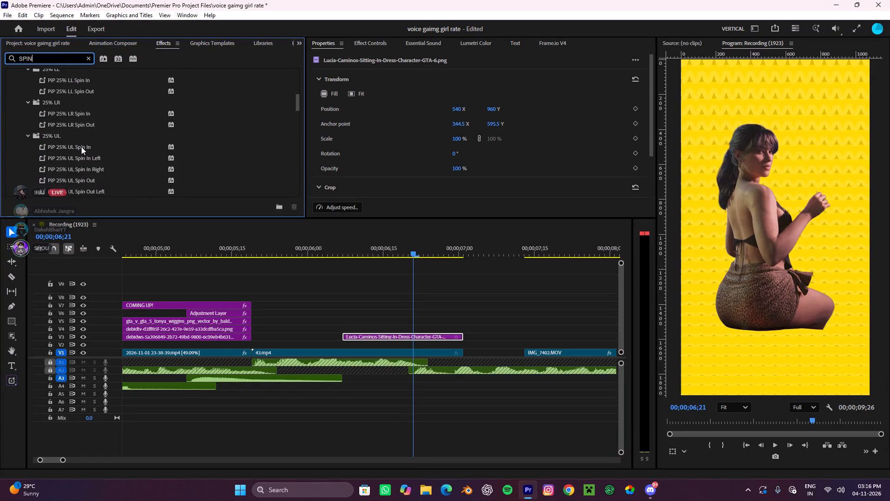
{"action": "scroll", "coordinate": [81, 147], "scroll_direction": "up", "scroll_amount": 20}
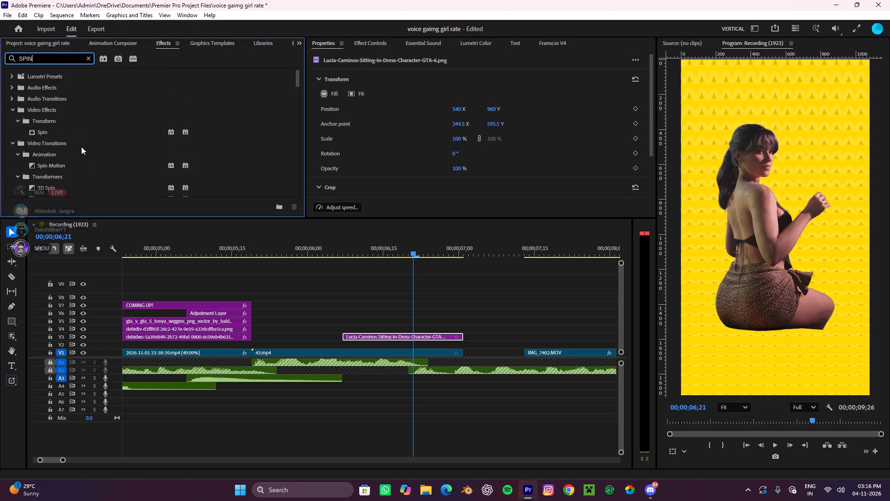
{"action": "scroll", "coordinate": [78, 142], "scroll_direction": "up", "scroll_amount": 3}
Search the effects for ZOOM IN and look through the matching presets, especially the PNG Zoom Ins, for the Lucia clip.
{"action": "left_click_drag", "start_coordinate": [37, 59], "coordinate": [0, 45]}
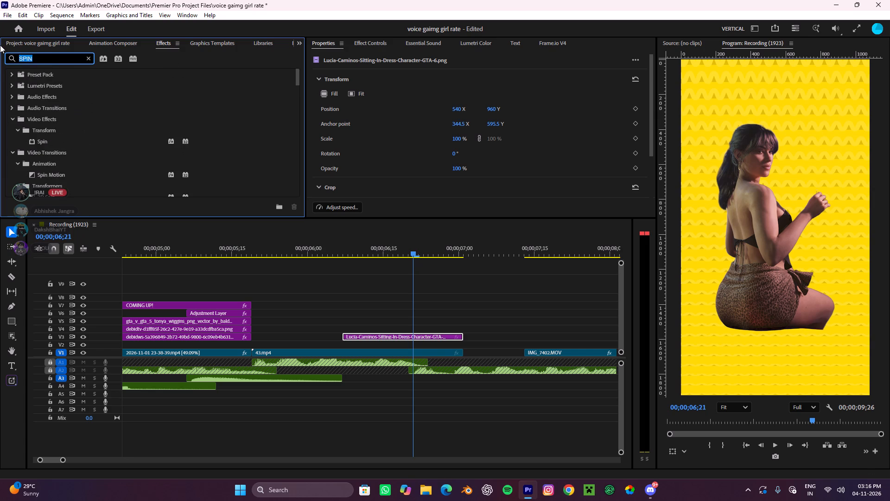
{"action": "type", "text": "ZOOM IN"}
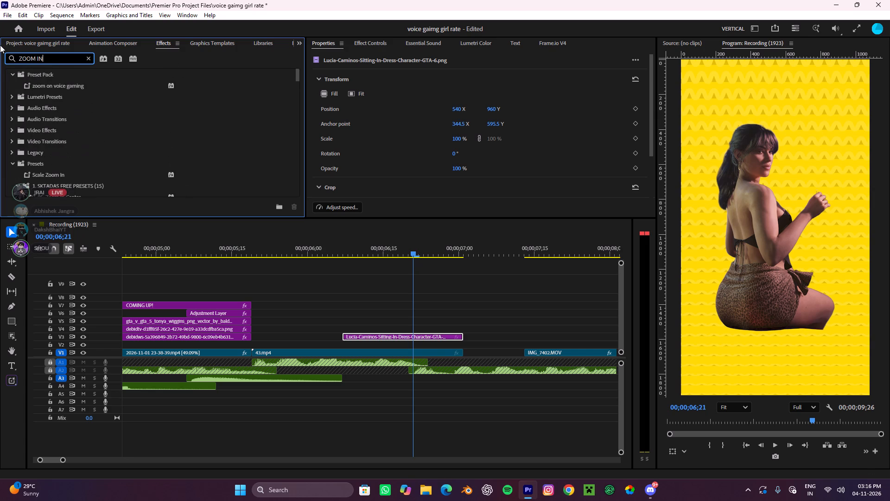
{"action": "scroll", "coordinate": [192, 173], "scroll_direction": "down", "scroll_amount": 10}
{"action": "scroll", "coordinate": [121, 170], "scroll_direction": "down", "scroll_amount": 4}
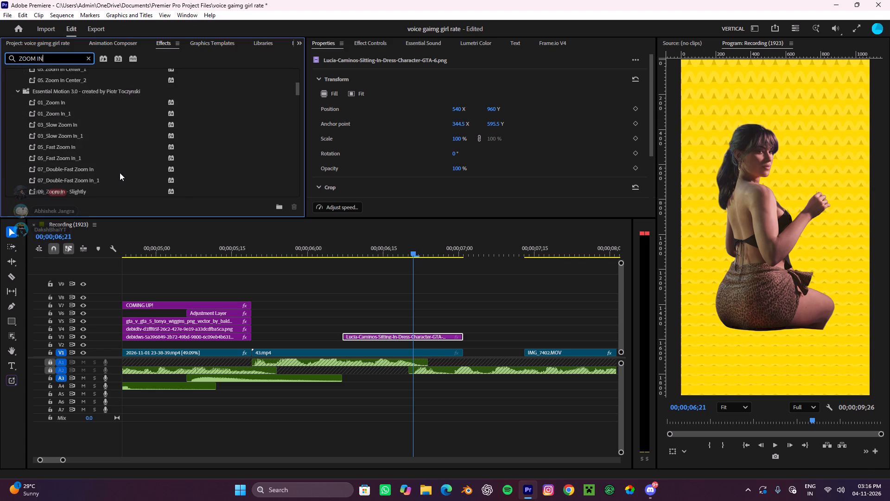
{"action": "scroll", "coordinate": [120, 173], "scroll_direction": "down", "scroll_amount": 6}
{"action": "scroll", "coordinate": [119, 173], "scroll_direction": "down", "scroll_amount": 20}
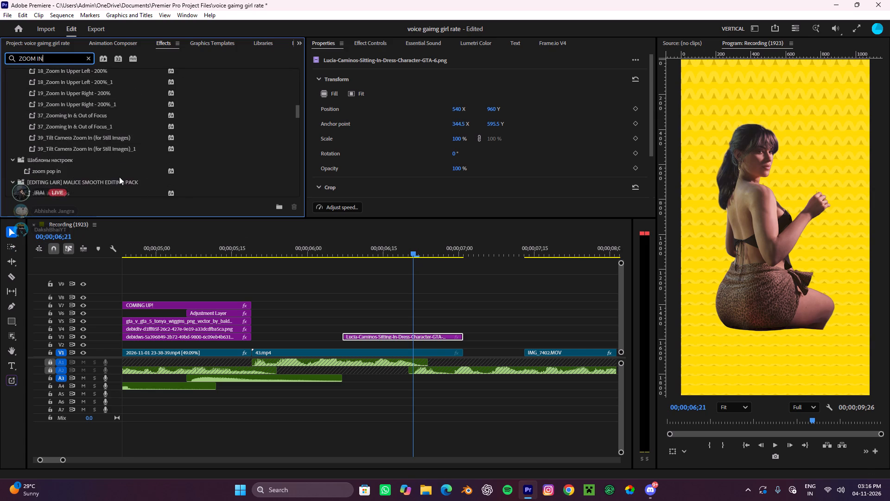
{"action": "scroll", "coordinate": [119, 177], "scroll_direction": "down", "scroll_amount": 10}
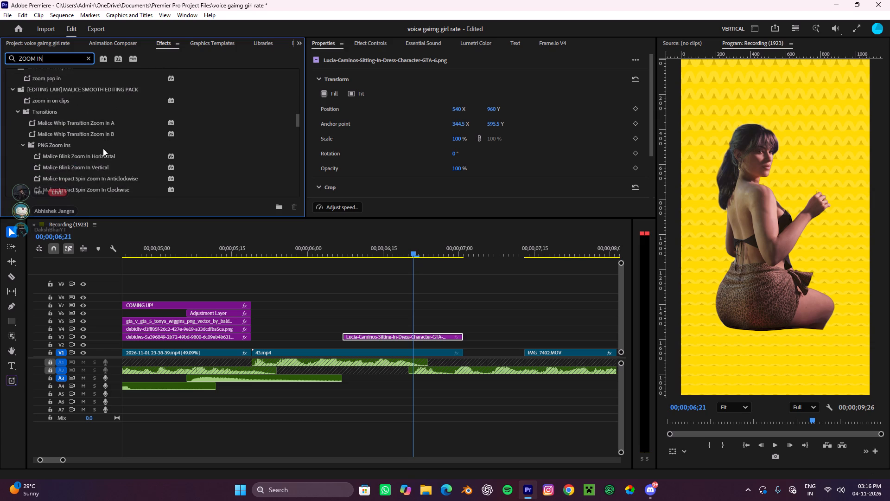
{"action": "scroll", "coordinate": [83, 163], "scroll_direction": "down", "scroll_amount": 9}
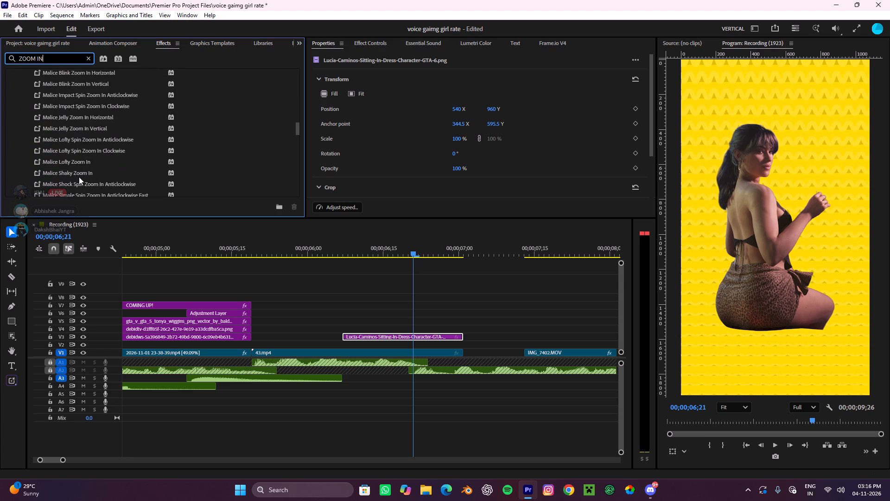
{"action": "scroll", "coordinate": [79, 177], "scroll_direction": "down", "scroll_amount": 7}
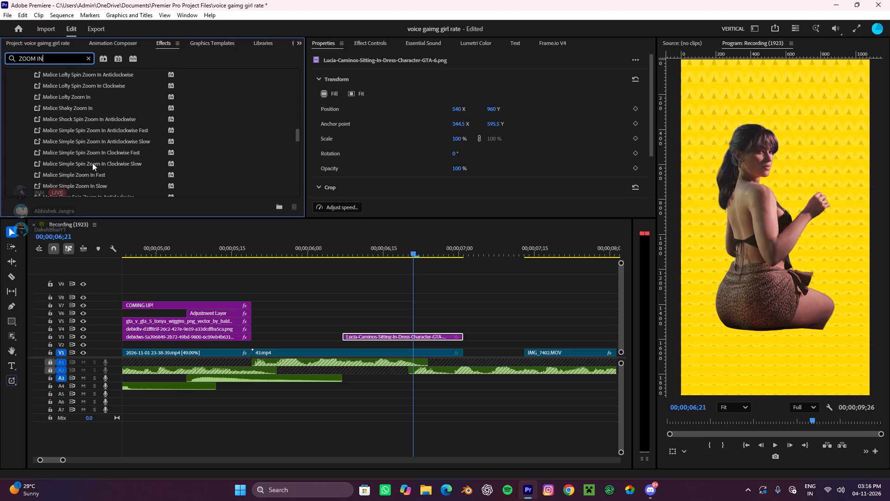
{"action": "scroll", "coordinate": [92, 163], "scroll_direction": "down", "scroll_amount": 9}
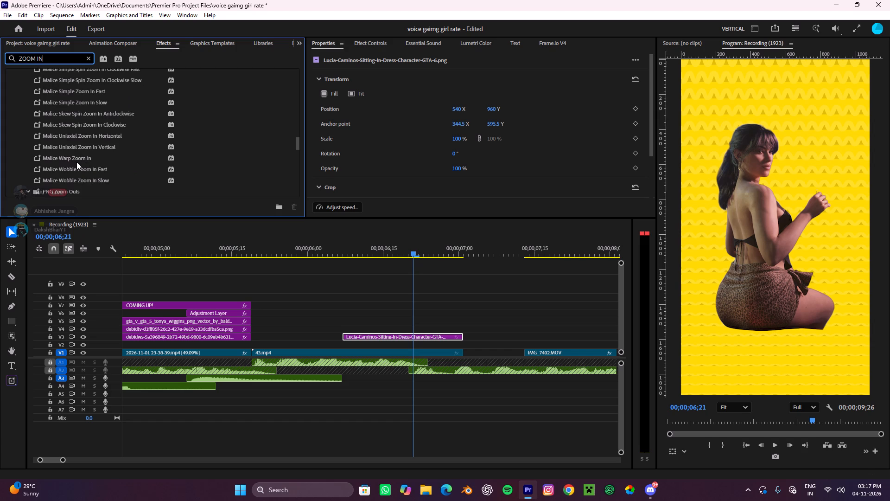
{"action": "scroll", "coordinate": [79, 177], "scroll_direction": "up", "scroll_amount": 3}
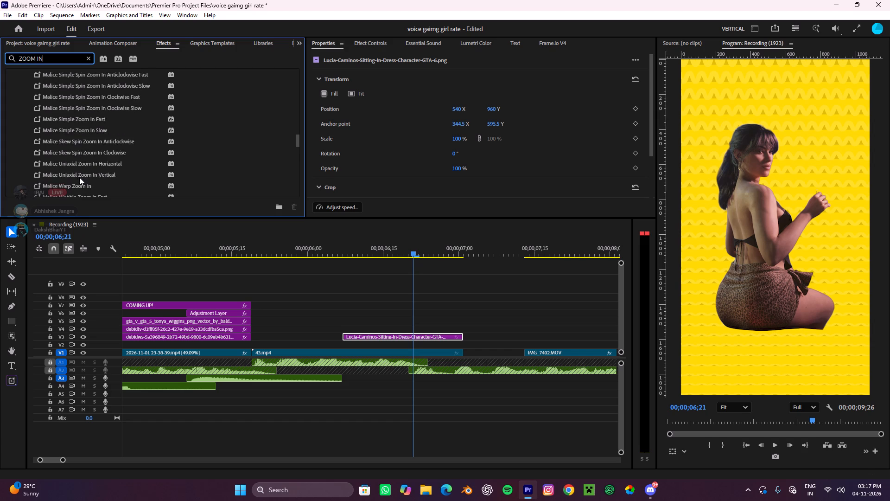
{"action": "scroll", "coordinate": [79, 177], "scroll_direction": "up", "scroll_amount": 14}
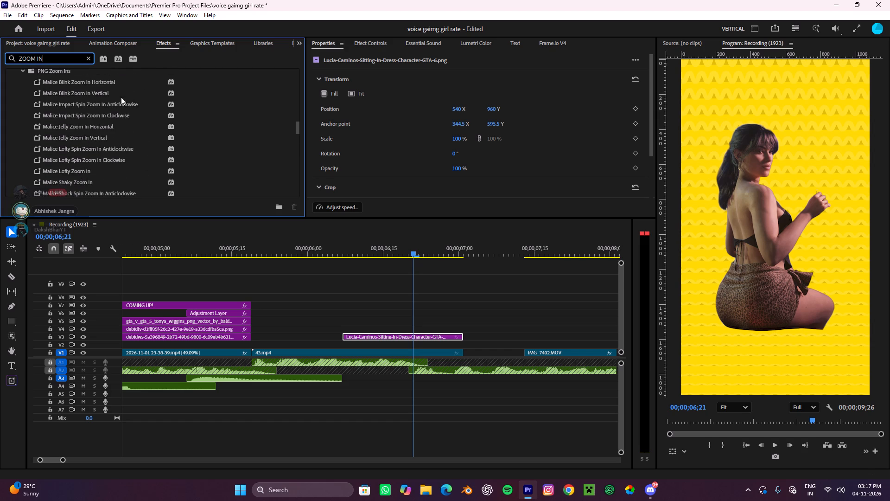
{"action": "scroll", "coordinate": [114, 144], "scroll_direction": "down", "scroll_amount": 3}
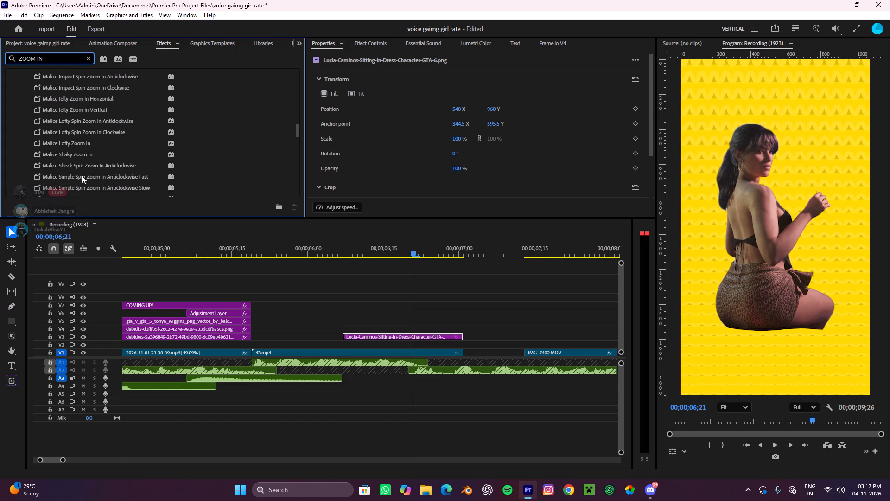
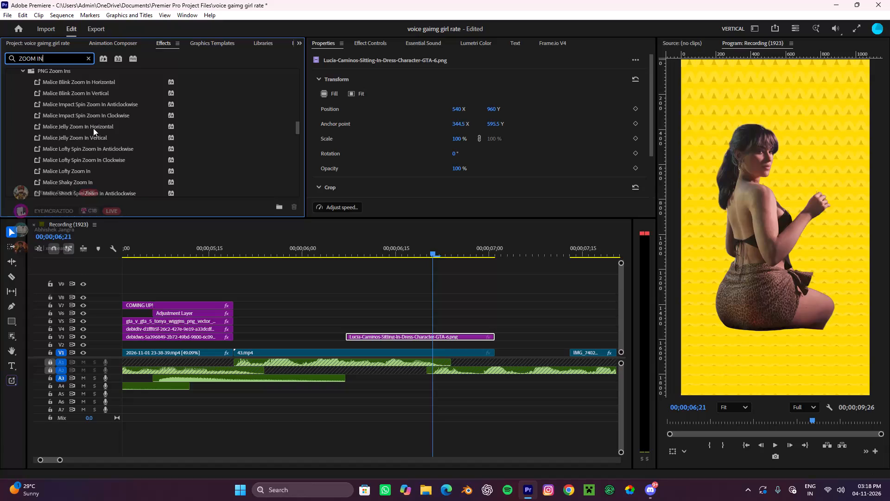
Apply the Malice Simple Spin Zoom In Anticlockwise Fast preset to the Lucia image clip and play it back.
{"action": "scroll", "coordinate": [93, 128], "scroll_direction": "up", "scroll_amount": 1}
{"action": "scroll", "coordinate": [92, 128], "scroll_direction": "down", "scroll_amount": 4}
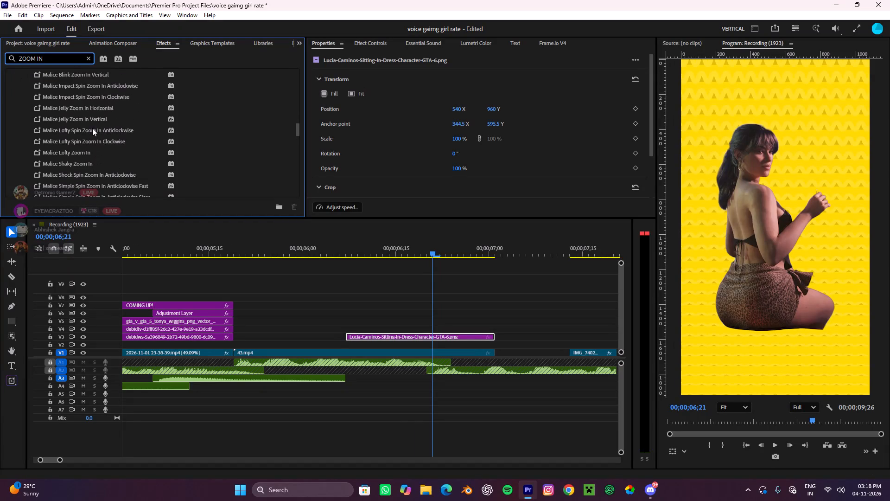
{"action": "scroll", "coordinate": [85, 118], "scroll_direction": "down", "scroll_amount": 10}
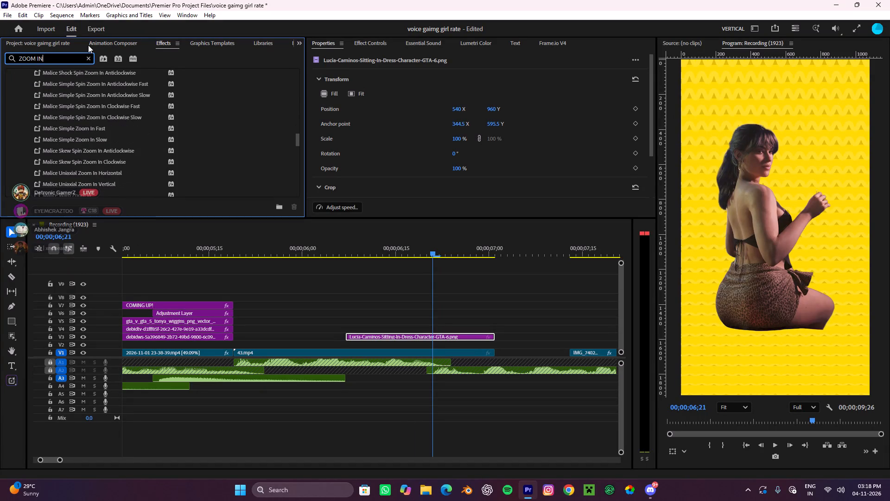
{"action": "scroll", "coordinate": [104, 130], "scroll_direction": "down", "scroll_amount": 4}
{"action": "scroll", "coordinate": [98, 136], "scroll_direction": "up", "scroll_amount": 4}
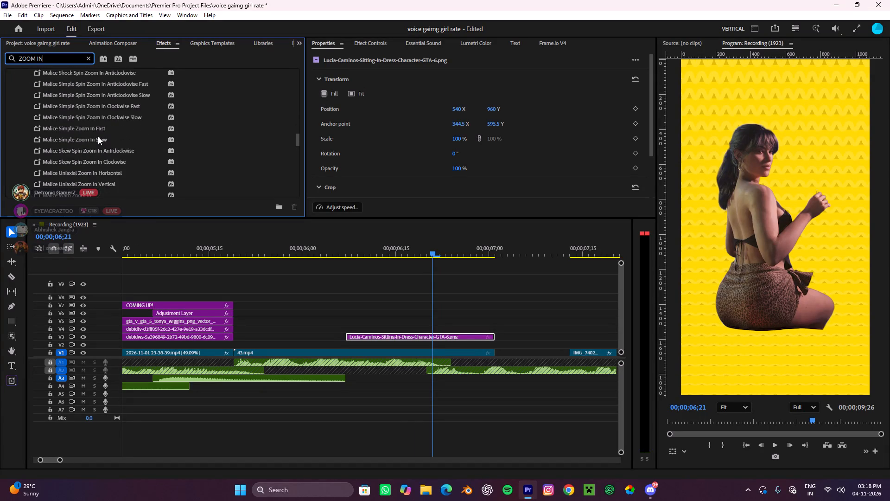
{"action": "scroll", "coordinate": [77, 142], "scroll_direction": "up", "scroll_amount": 3}
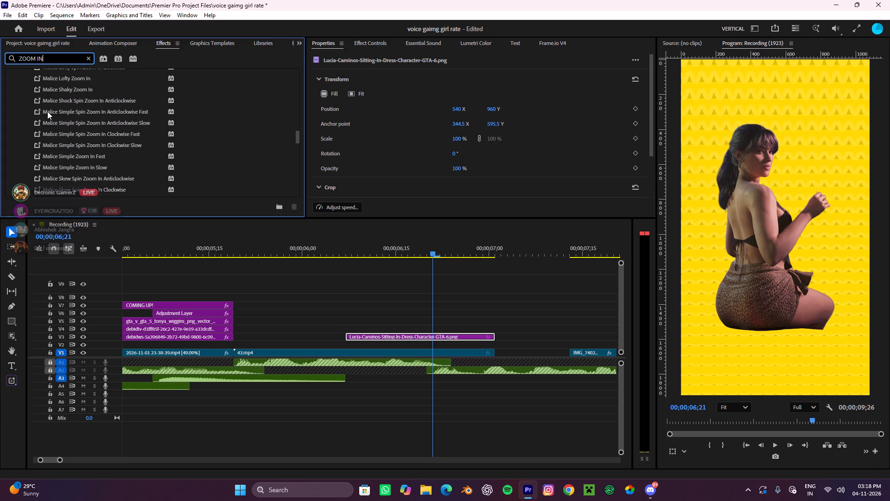
{"action": "left_click_drag", "start_coordinate": [47, 111], "coordinate": [364, 339]}
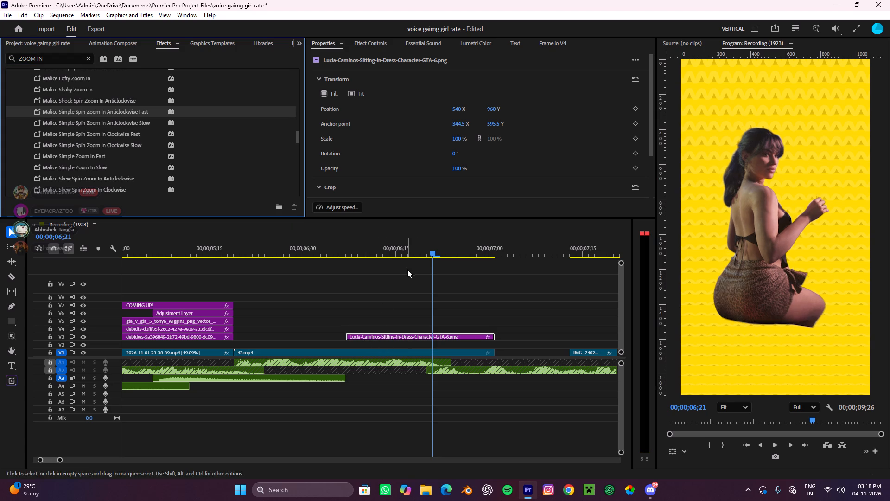
{"action": "left_click_drag", "start_coordinate": [436, 247], "coordinate": [331, 284]}
{"action": "key", "text": "space"}
{"action": "key", "text": "space"}
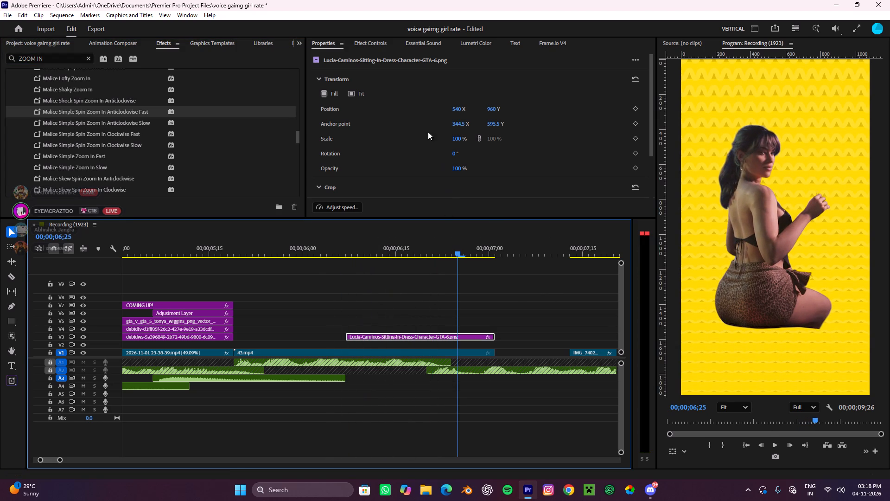
Move the Lucia image's anchor point onto her torso, at about 227.7, 579.6, and play back the spin.
{"action": "left_click", "coordinate": [735, 207]}
{"action": "double_click", "coordinate": [748, 215]}
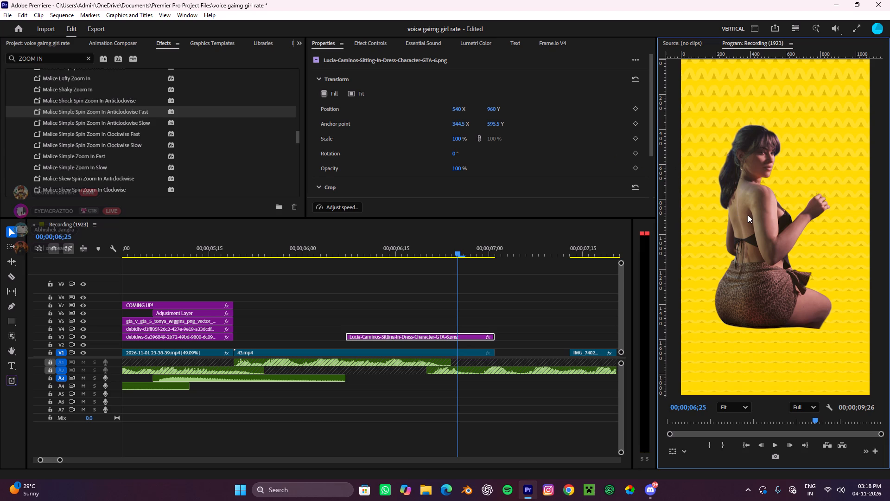
{"action": "left_click_drag", "start_coordinate": [773, 228], "coordinate": [753, 227]}
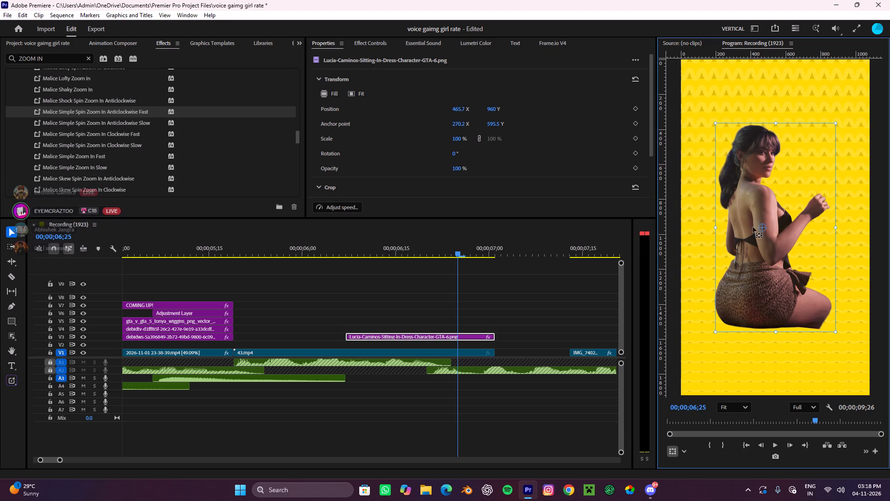
{"action": "left_click_drag", "start_coordinate": [753, 227], "coordinate": [753, 225]}
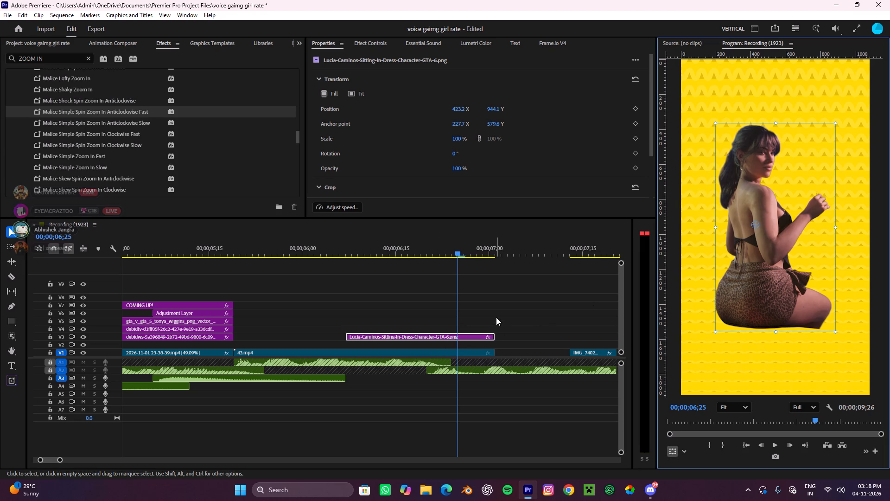
{"action": "left_click", "coordinate": [496, 314]}
{"action": "left_click_drag", "start_coordinate": [442, 254], "coordinate": [330, 298]}
{"action": "key", "text": "space"}
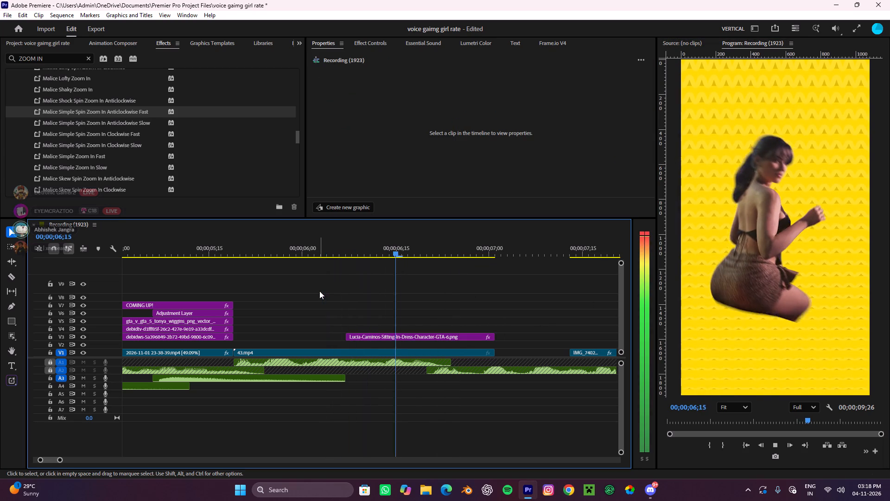
{"action": "key", "text": "space"}
Set the Lucia image's horizontal position to 489 and play back the animation.
{"action": "left_click", "coordinate": [387, 334]}
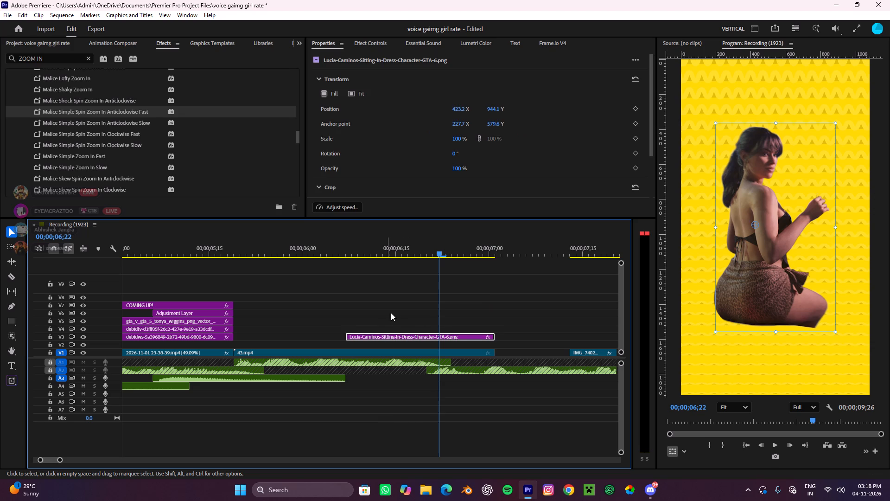
{"action": "left_click_drag", "start_coordinate": [463, 106], "coordinate": [491, 111]}
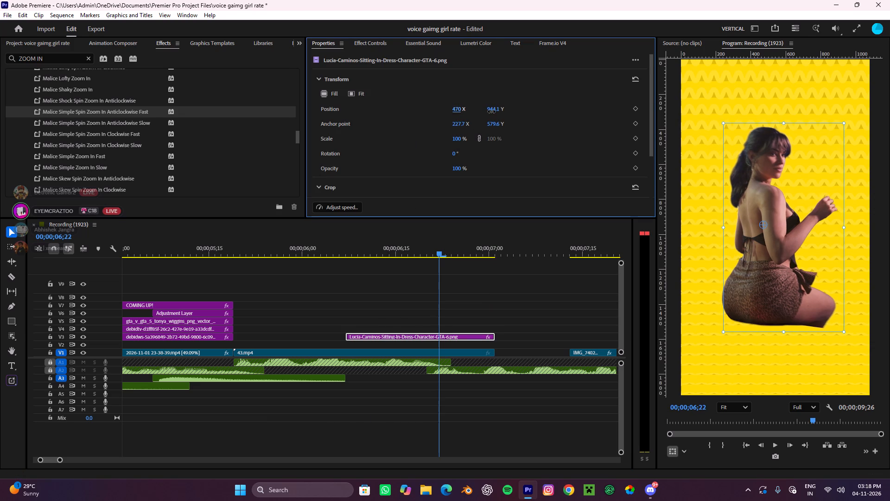
{"action": "left_click_drag", "start_coordinate": [491, 111], "coordinate": [500, 111]}
{"action": "left_click", "coordinate": [516, 306]}
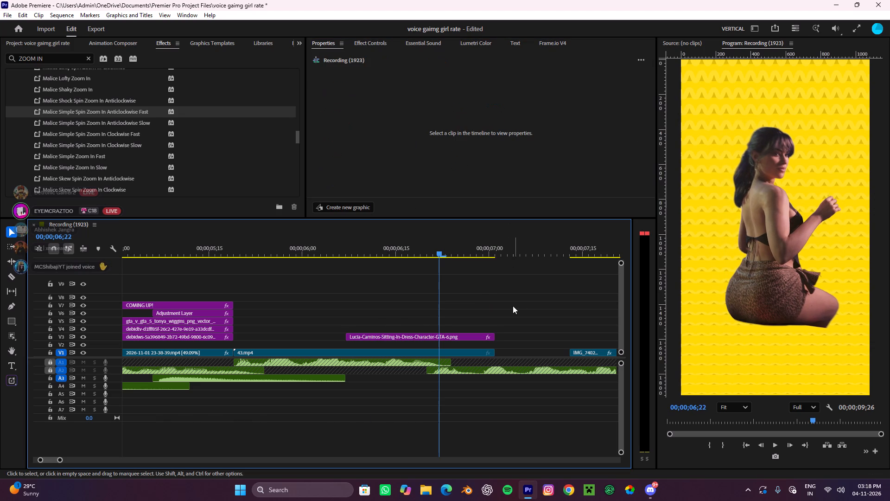
{"action": "left_click_drag", "start_coordinate": [441, 252], "coordinate": [330, 293]}
{"action": "key", "text": "space"}
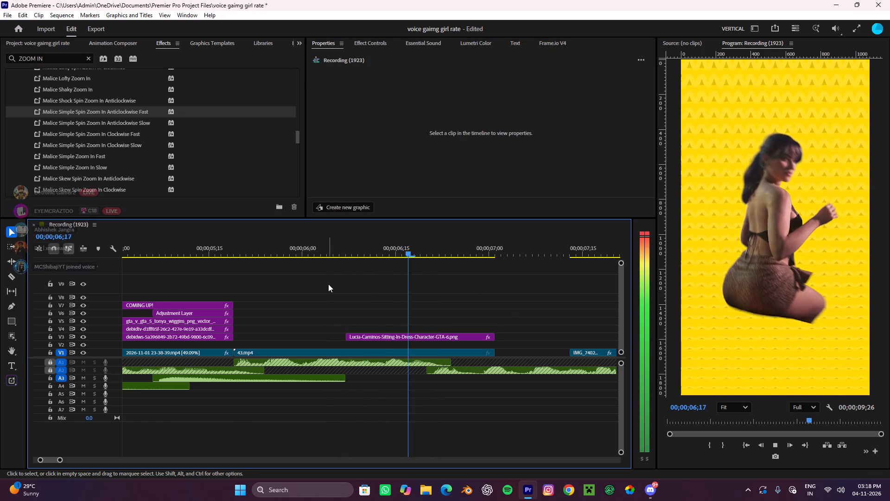
{"action": "key", "text": "space"}
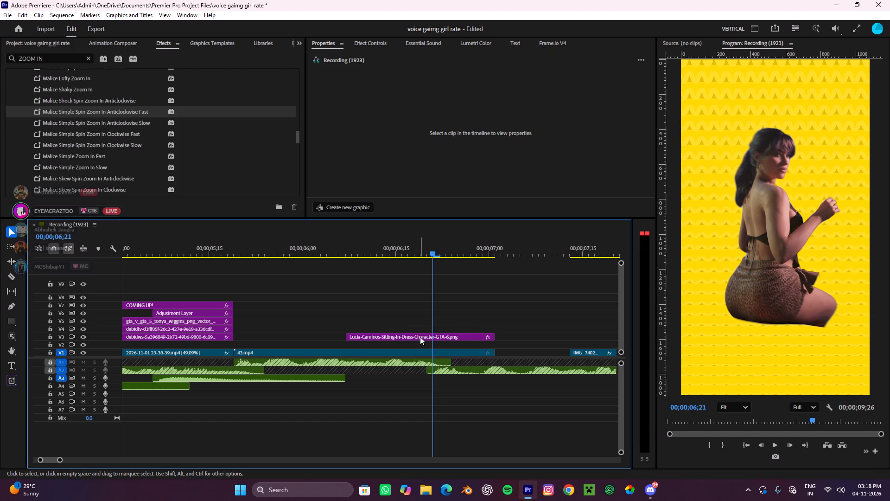
Cut the Lucia clip at about 00;00;06;19 and duplicate its second part onto track V4 directly above.
{"action": "key", "text": "c"}
{"action": "left_click", "coordinate": [420, 336]}
{"action": "key", "text": "v"}
{"action": "left_click", "coordinate": [433, 339]}
{"action": "left_click_drag", "start_coordinate": [434, 336], "coordinate": [434, 332], "text": "alt"}
{"action": "left_click", "coordinate": [470, 304]}
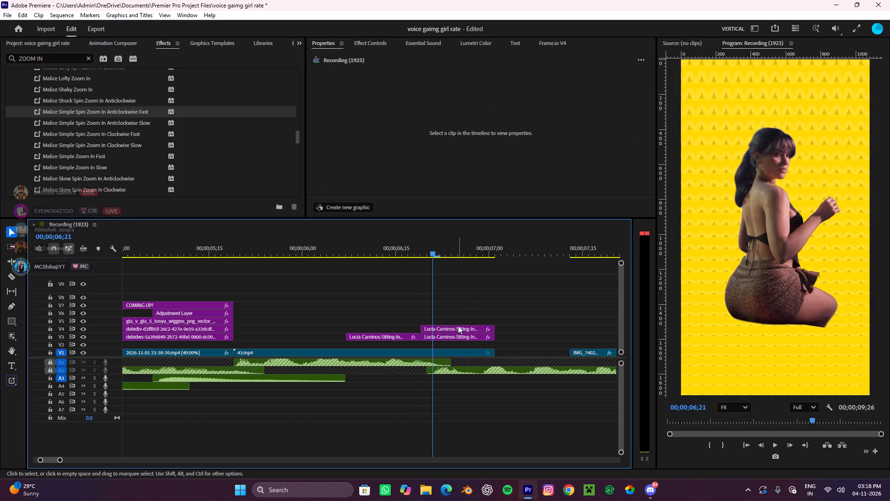
Search the effects for NEON and apply the Neon Wipe transition to the start of the Lucia copy on V4.
{"action": "left_click", "coordinate": [456, 328]}
{"action": "left_click", "coordinate": [122, 37]}
{"action": "left_click", "coordinate": [114, 45]}
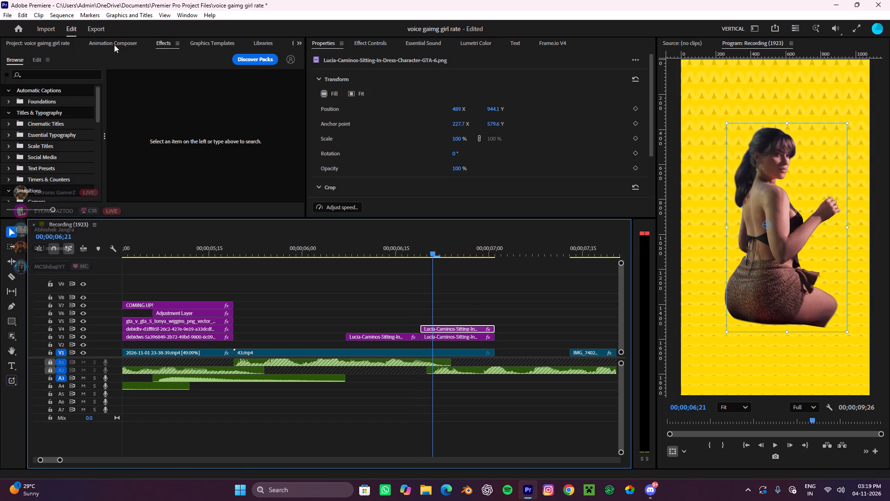
{"action": "left_click", "coordinate": [51, 44]}
{"action": "left_click", "coordinate": [160, 44]}
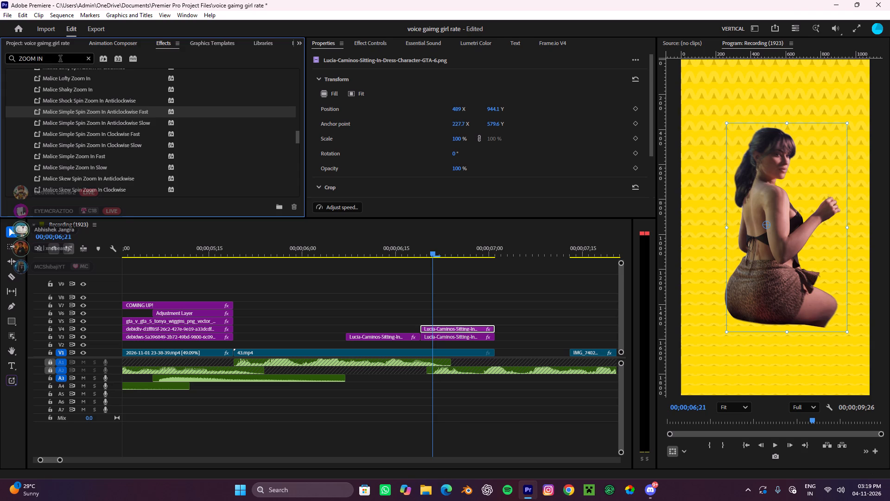
{"action": "left_click", "coordinate": [89, 59]}
{"action": "left_click", "coordinate": [60, 61]}
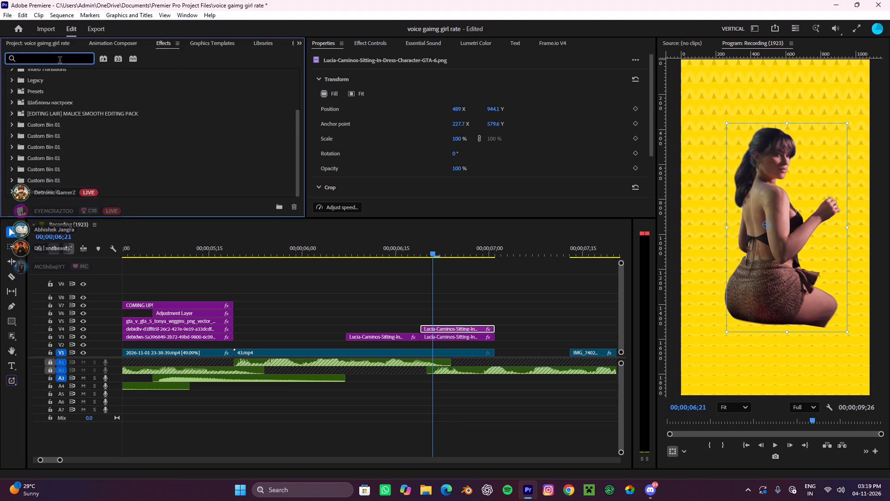
{"action": "type", "text": "NEON"}
{"action": "key", "text": "space"}
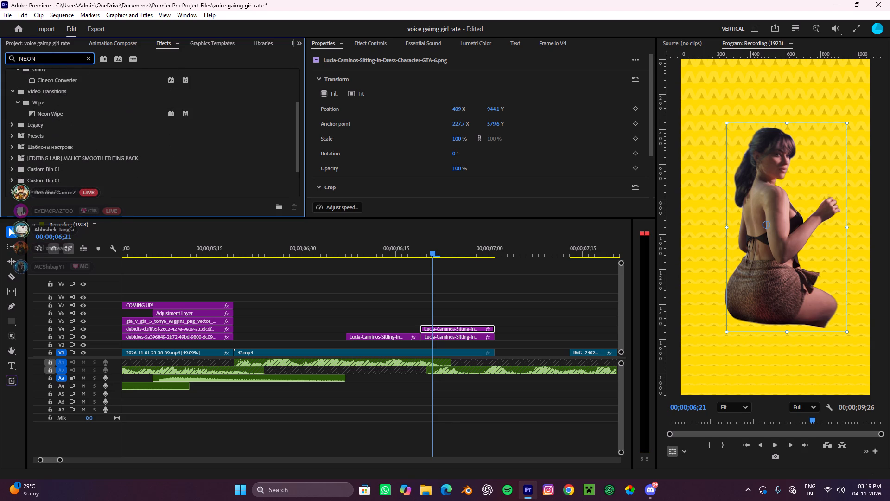
{"action": "scroll", "coordinate": [65, 122], "scroll_direction": "up", "scroll_amount": 4}
{"action": "scroll", "coordinate": [65, 122], "scroll_direction": "down", "scroll_amount": 4}
{"action": "left_click_drag", "start_coordinate": [34, 110], "coordinate": [427, 326]}
{"action": "left_click", "coordinate": [467, 296]}
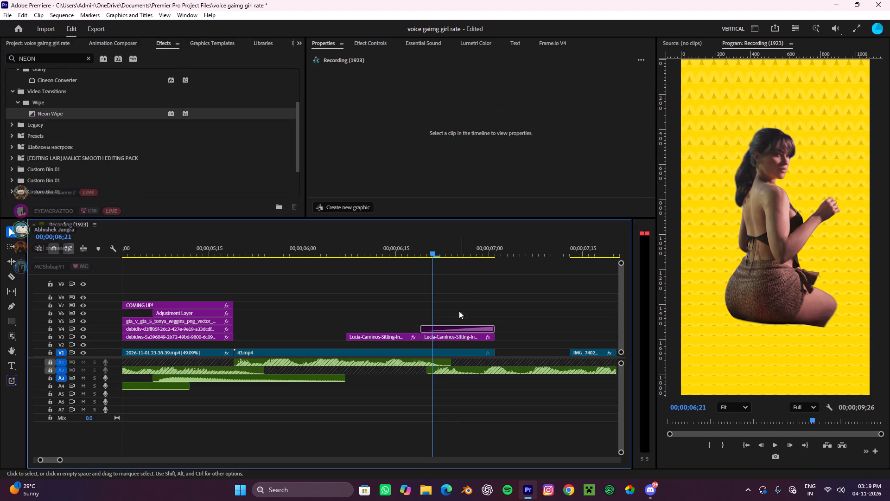
Set the Neon Wipe's colour to white, FFFFFF.
{"action": "left_click", "coordinate": [445, 328]}
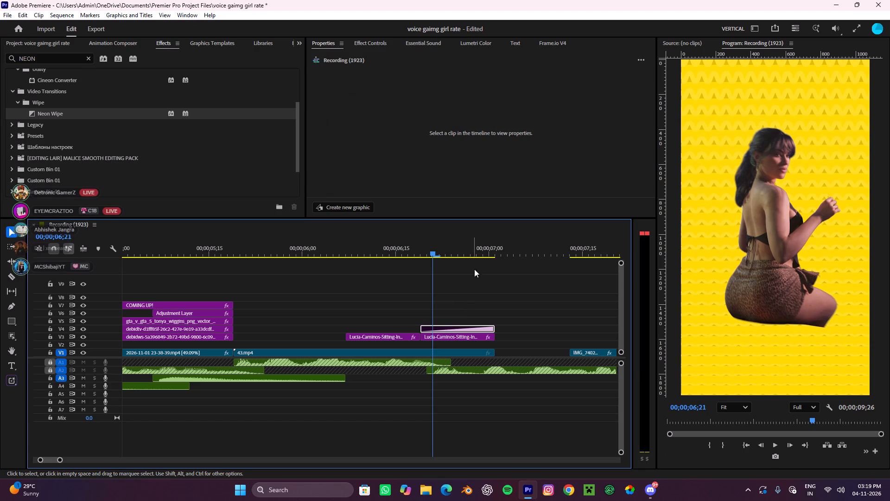
{"action": "left_click", "coordinate": [367, 43]}
{"action": "scroll", "coordinate": [361, 97], "scroll_direction": "down", "scroll_amount": 8}
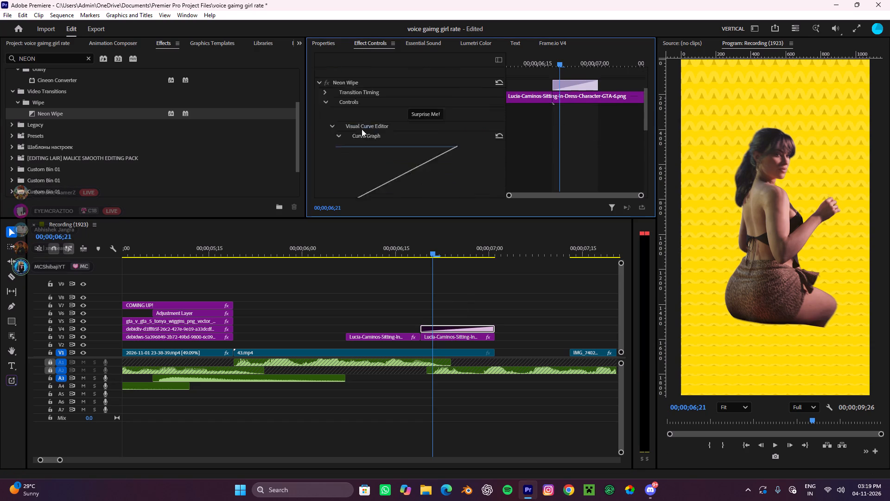
{"action": "scroll", "coordinate": [362, 129], "scroll_direction": "down", "scroll_amount": 1}
{"action": "scroll", "coordinate": [405, 164], "scroll_direction": "down", "scroll_amount": 16}
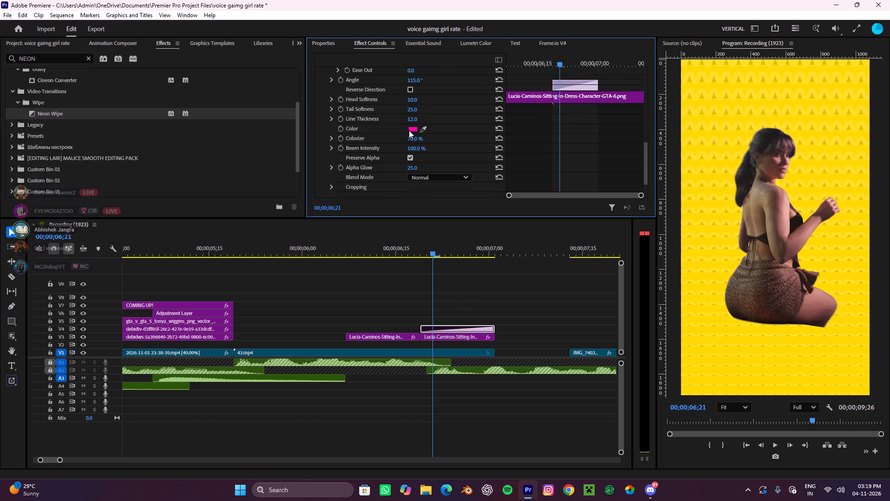
{"action": "left_click", "coordinate": [409, 130]}
{"action": "left_click_drag", "start_coordinate": [418, 232], "coordinate": [201, 312]}
{"action": "left_click", "coordinate": [505, 313]}
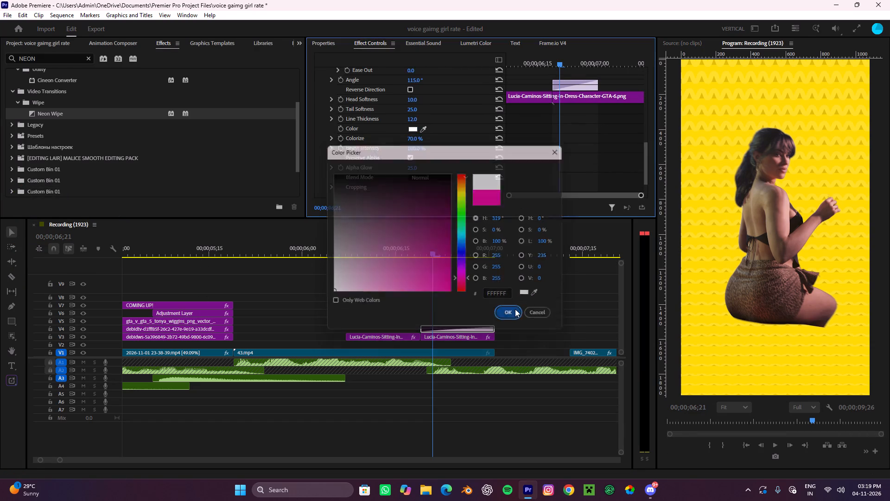
{"action": "left_click", "coordinate": [538, 295]}
Play back the Lucia section several times to check how the neon wipe passes over her.
{"action": "left_click_drag", "start_coordinate": [415, 249], "coordinate": [399, 270]}
{"action": "scroll", "coordinate": [500, 317], "scroll_direction": "down", "scroll_amount": 4, "text": "alt"}
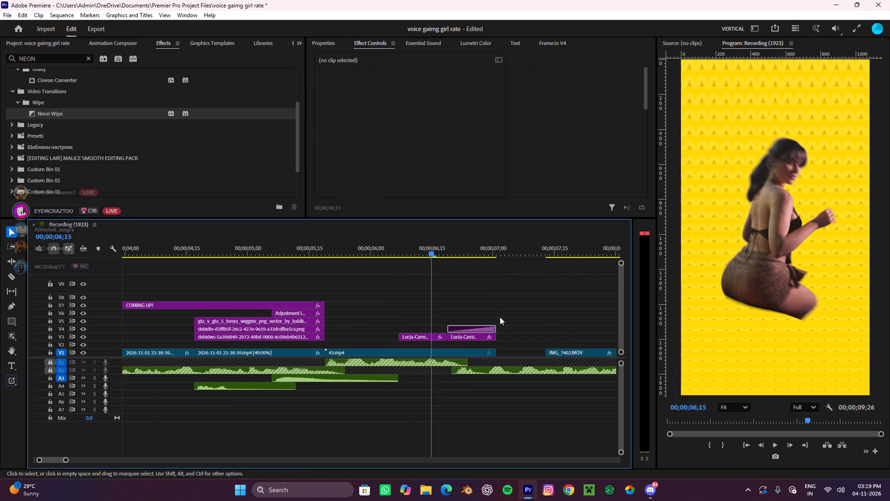
{"action": "key", "text": "space"}
{"action": "key", "text": "space"}
{"action": "scroll", "coordinate": [488, 322], "scroll_direction": "down", "scroll_amount": 4}
{"action": "scroll", "coordinate": [450, 340], "scroll_direction": "up", "scroll_amount": 4, "text": "alt"}
{"action": "left_click_drag", "start_coordinate": [514, 244], "coordinate": [419, 298]}
{"action": "key", "text": "space"}
{"action": "key", "text": "space"}
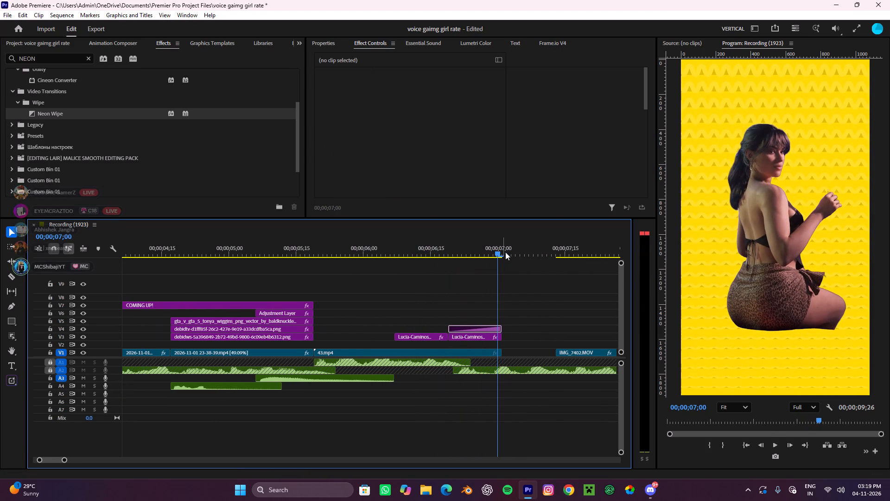
{"action": "left_click_drag", "start_coordinate": [495, 250], "coordinate": [367, 330]}
{"action": "key", "text": "space"}
{"action": "key", "text": "space"}
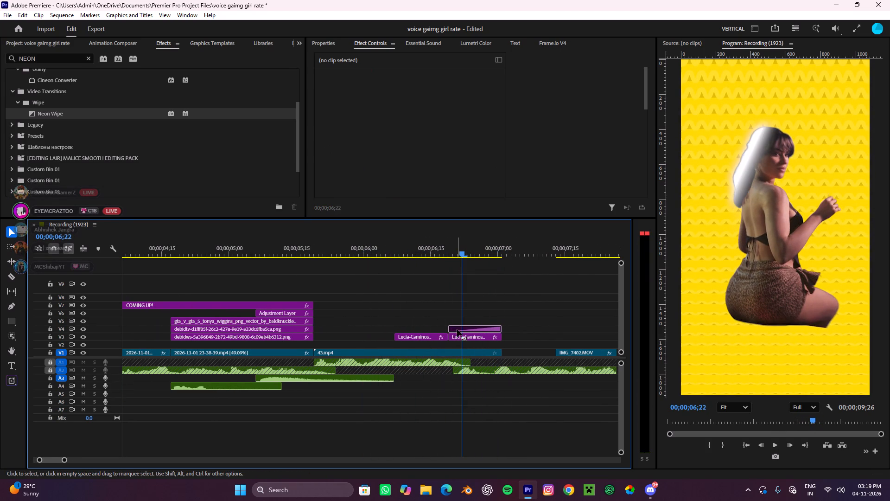
Shift the Lucia copy on V4 six frames earlier and extend its end to match the Lucia clip on V3.
{"action": "scroll", "coordinate": [473, 330], "scroll_direction": "up", "scroll_amount": 9, "text": "alt"}
{"action": "left_click", "coordinate": [483, 330]}
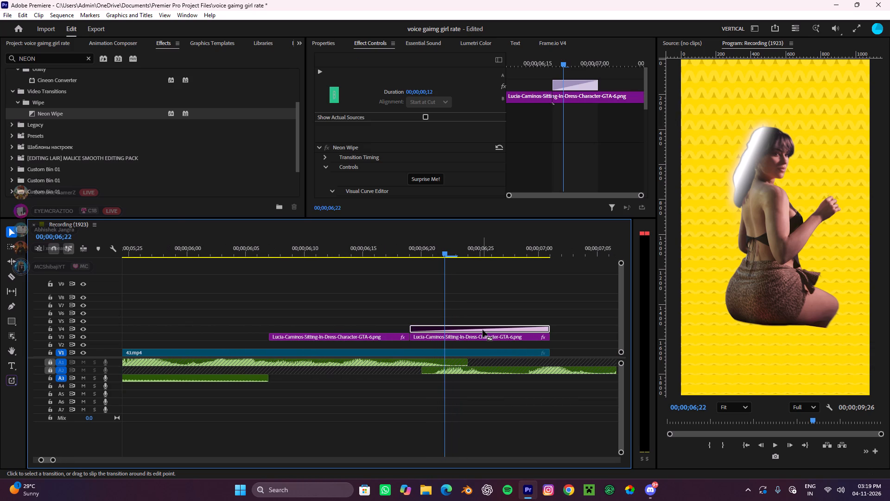
{"action": "left_click_drag", "start_coordinate": [483, 330], "coordinate": [442, 328]}
{"action": "left_click_drag", "start_coordinate": [556, 315], "coordinate": [539, 326]}
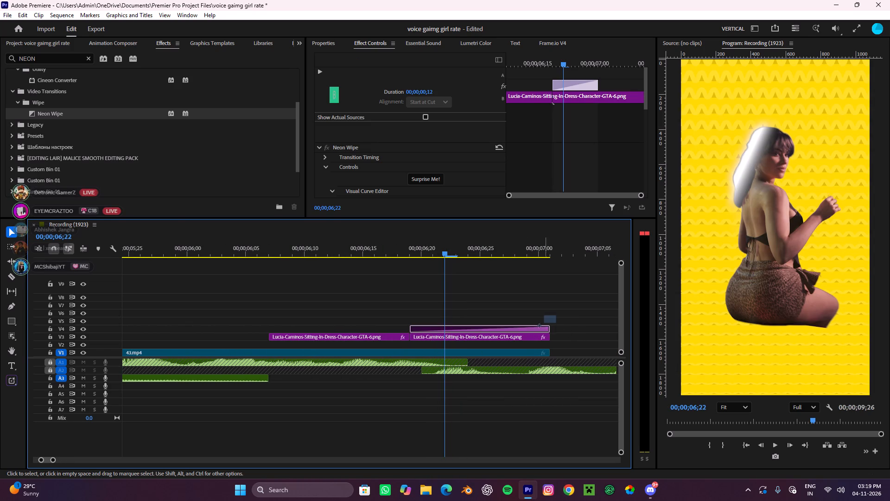
{"action": "left_click_drag", "start_coordinate": [539, 326], "coordinate": [526, 330]}
{"action": "left_click_drag", "start_coordinate": [503, 326], "coordinate": [438, 329]}
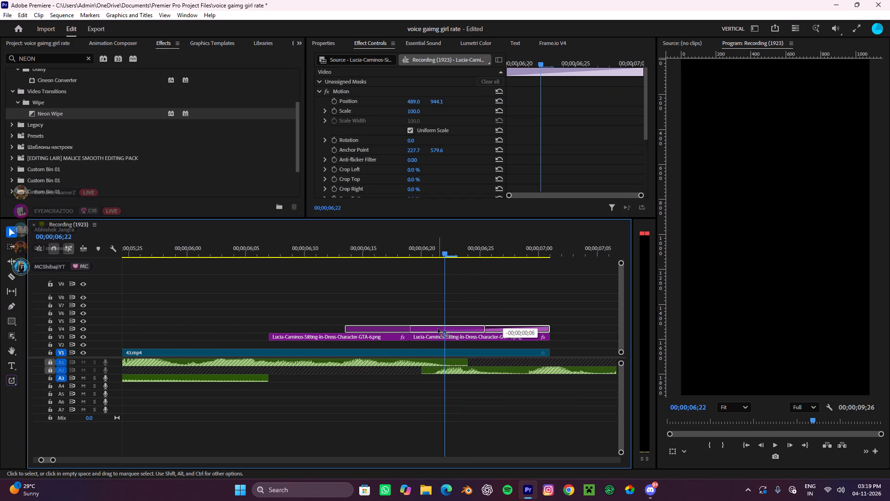
{"action": "left_click_drag", "start_coordinate": [438, 329], "coordinate": [438, 329]}
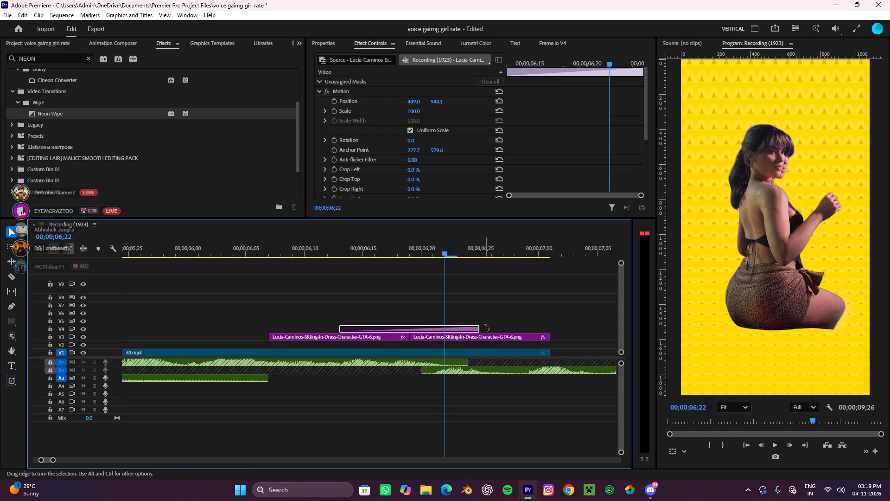
{"action": "left_click_drag", "start_coordinate": [485, 329], "coordinate": [544, 334]}
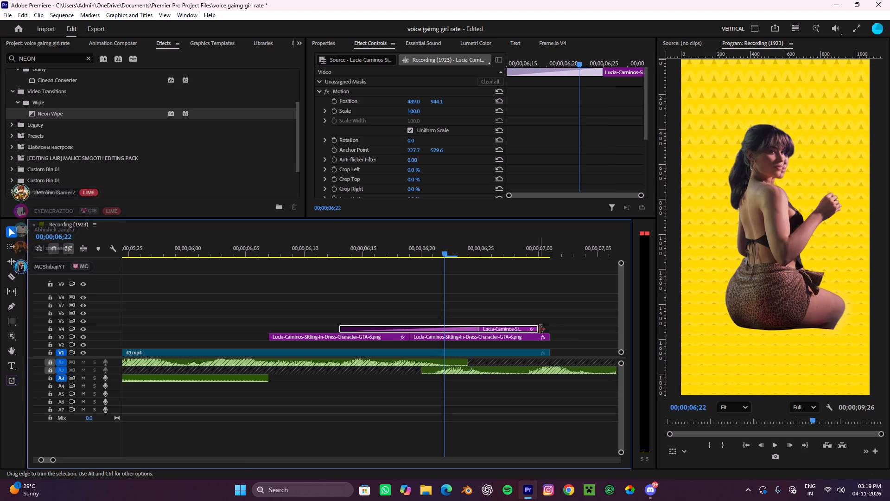
{"action": "left_click_drag", "start_coordinate": [540, 329], "coordinate": [549, 328]}
Lengthen the Neon Wipe so it spans the entire Lucia copy on V4.
{"action": "left_click", "coordinate": [470, 328]}
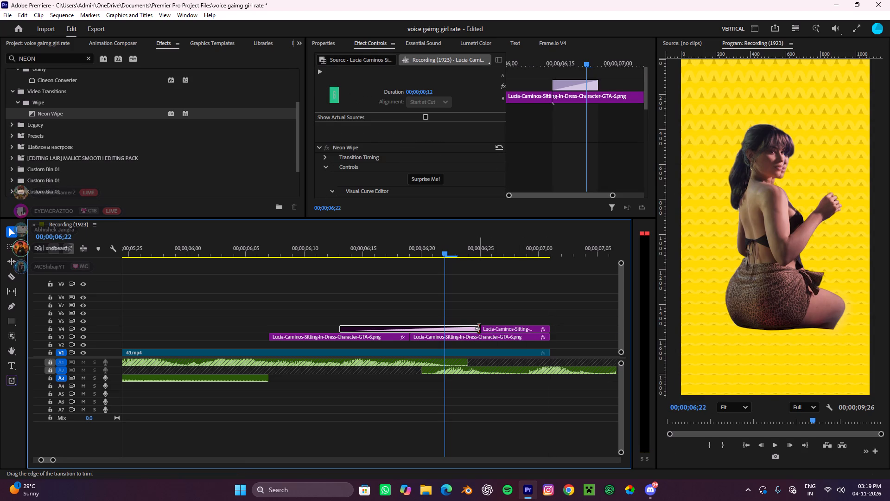
{"action": "left_click_drag", "start_coordinate": [479, 328], "coordinate": [547, 333]}
{"action": "left_click", "coordinate": [553, 307]}
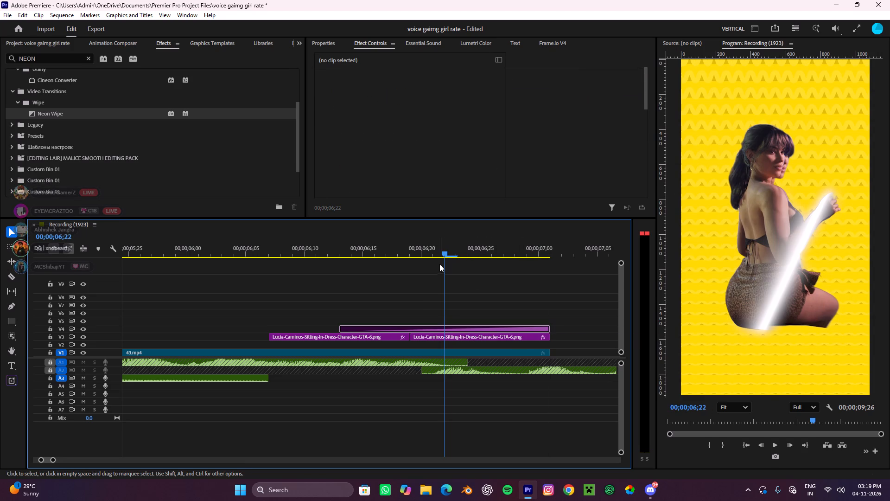
Delete the second Lucia clip on V3 and extend the first one to the end of the yellow 43.mp4 background.
{"action": "left_click_drag", "start_coordinate": [445, 259], "coordinate": [248, 295]}
{"action": "key", "text": "space"}
{"action": "scroll", "coordinate": [355, 294], "scroll_direction": "down", "scroll_amount": 9, "text": "alt"}
{"action": "key", "text": "space"}
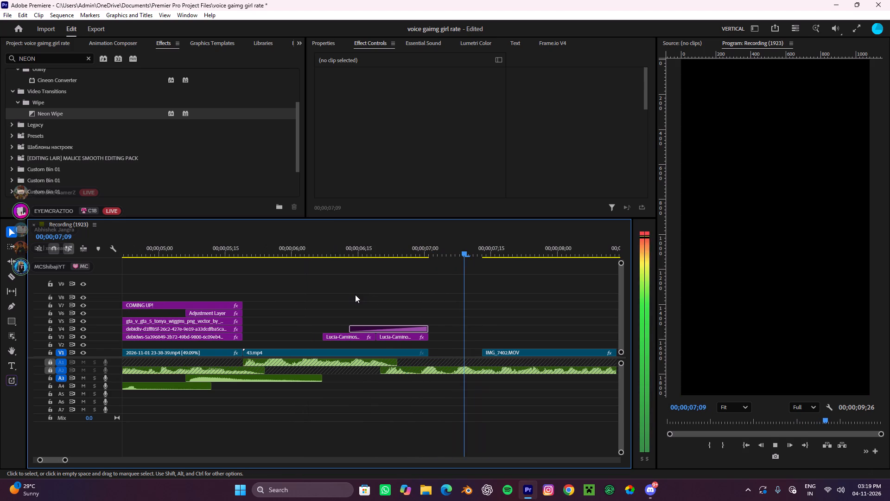
{"action": "left_click", "coordinate": [419, 308]}
{"action": "left_click", "coordinate": [388, 334]}
{"action": "key", "text": "ctrl+x"}
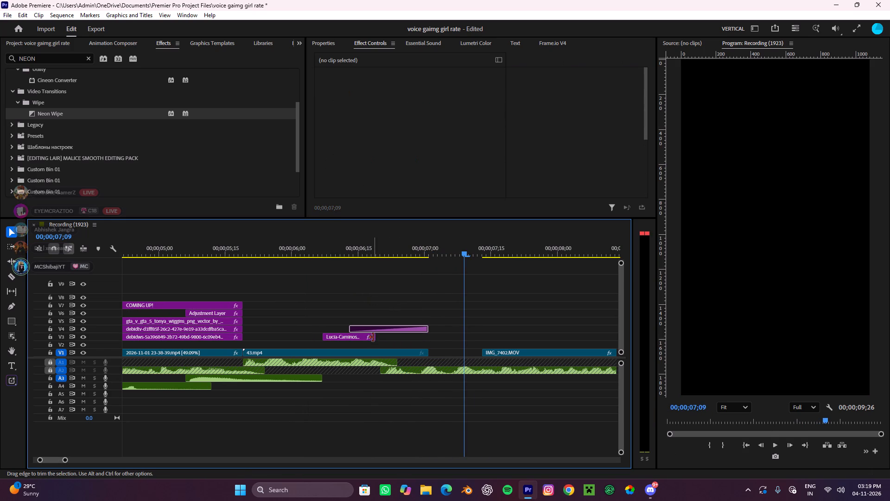
{"action": "left_click_drag", "start_coordinate": [373, 337], "coordinate": [428, 341]}
Replay the Lucia section and delete the Lucia copy with its Neon Wipe from V4.
{"action": "left_click_drag", "start_coordinate": [463, 247], "coordinate": [419, 263]}
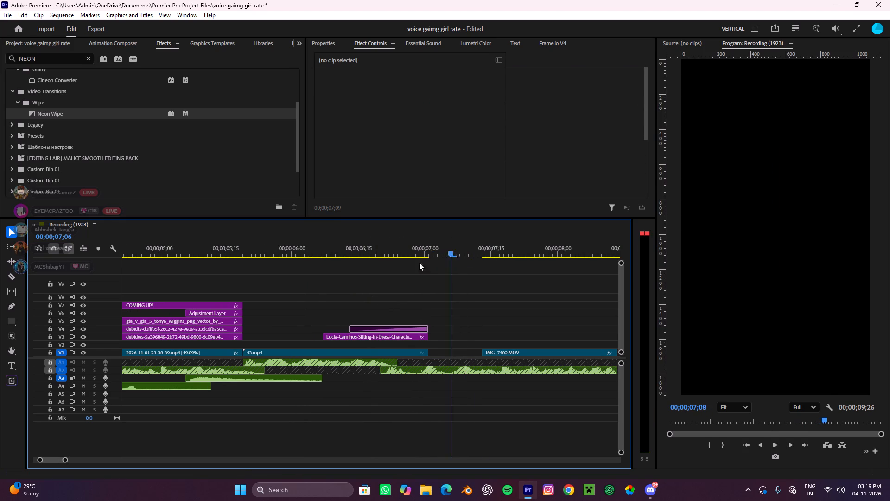
{"action": "left_click_drag", "start_coordinate": [419, 263], "coordinate": [300, 317]}
{"action": "key", "text": "space"}
{"action": "key", "text": "space"}
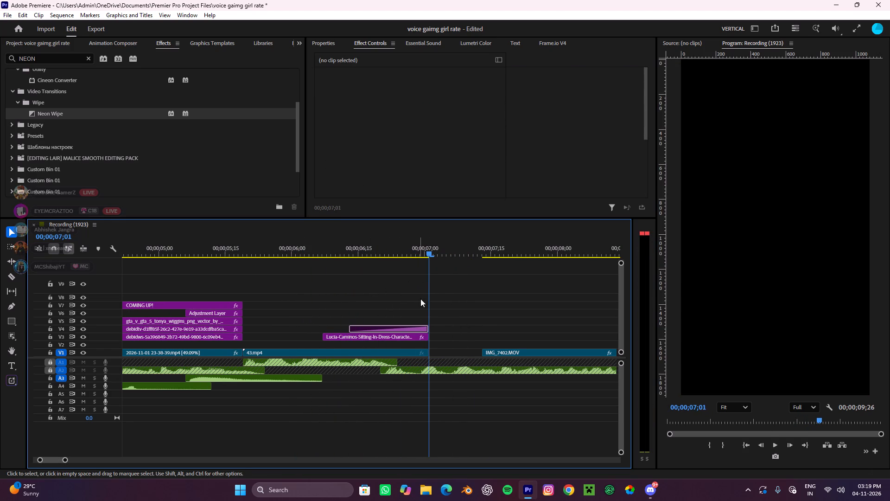
{"action": "left_click_drag", "start_coordinate": [447, 302], "coordinate": [383, 328]}
{"action": "key", "text": "ctrl+x"}
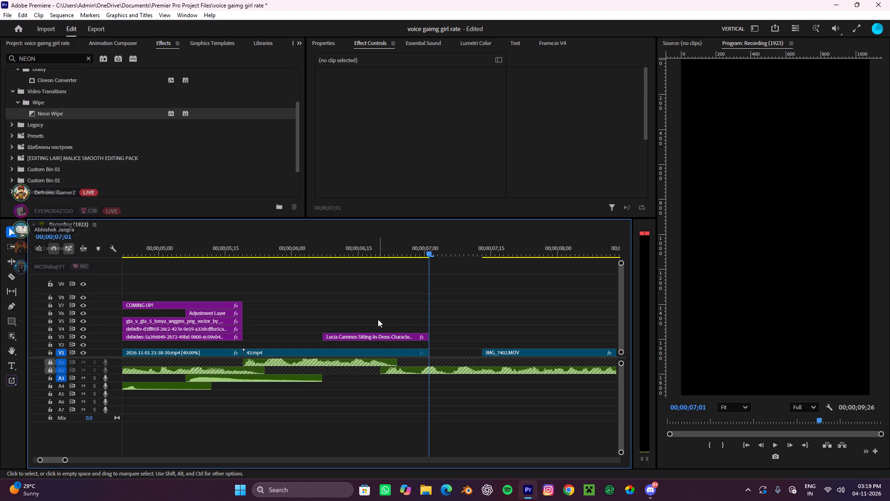
Split the Lucia clip on V3 at about 00;00;06;12 and duplicate its second part directly above on V4.
{"action": "key", "text": "c"}
{"action": "left_click", "coordinate": [346, 336]}
{"action": "key", "text": "v"}
{"action": "left_click", "coordinate": [382, 336]}
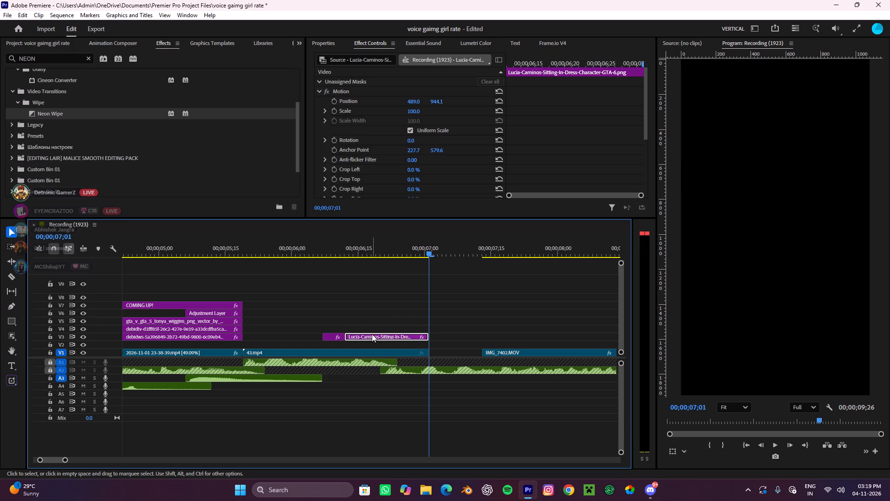
{"action": "left_click", "coordinate": [372, 334], "text": "alt"}
{"action": "left_click", "coordinate": [385, 302]}
{"action": "left_click", "coordinate": [367, 328]}
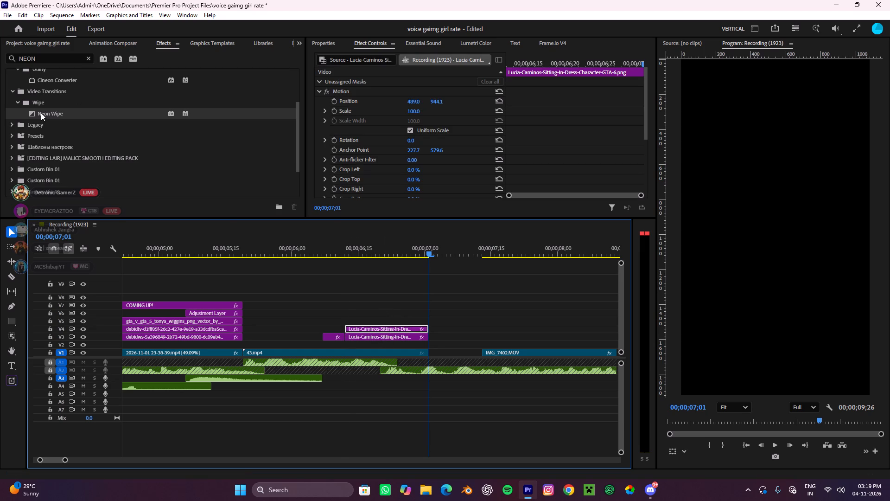
Apply the Neon Wipe transition across the new Lucia copy on V4.
{"action": "left_click_drag", "start_coordinate": [41, 113], "coordinate": [350, 329]}
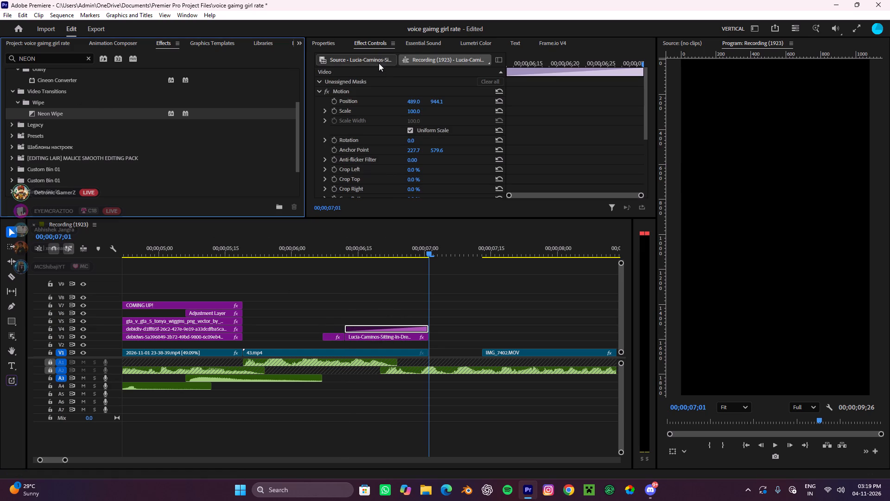
Set the colour of the Neon Wipe on the V4 Lucia copy to white, FFFFFF.
{"action": "left_click", "coordinate": [333, 45]}
{"action": "scroll", "coordinate": [369, 160], "scroll_direction": "down", "scroll_amount": 7}
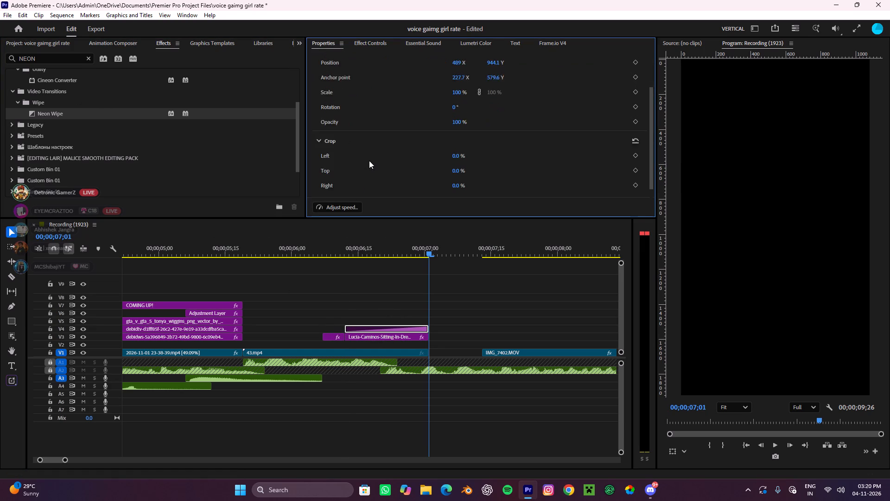
{"action": "scroll", "coordinate": [369, 161], "scroll_direction": "down", "scroll_amount": 5}
{"action": "left_click", "coordinate": [375, 37]}
{"action": "left_click", "coordinate": [375, 50]}
{"action": "scroll", "coordinate": [378, 153], "scroll_direction": "down", "scroll_amount": 1}
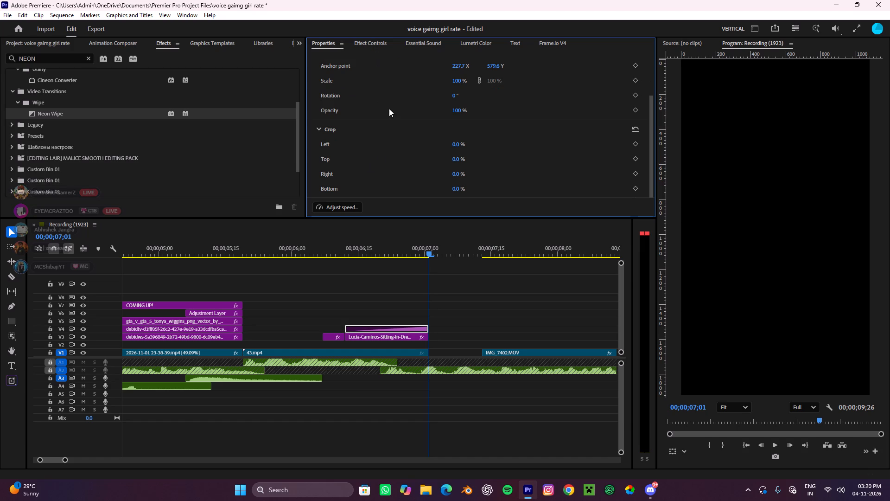
{"action": "left_click", "coordinate": [374, 47]}
{"action": "scroll", "coordinate": [399, 154], "scroll_direction": "down", "scroll_amount": 14}
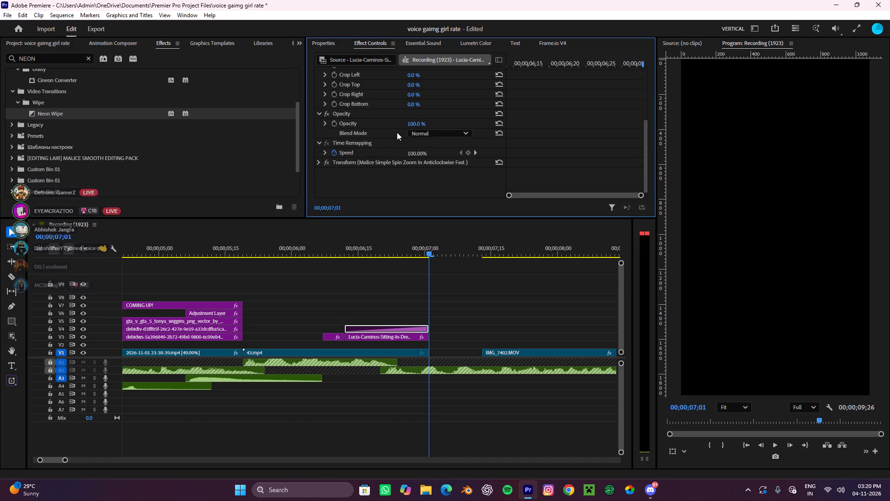
{"action": "scroll", "coordinate": [397, 132], "scroll_direction": "down", "scroll_amount": 10}
{"action": "scroll", "coordinate": [386, 125], "scroll_direction": "up", "scroll_amount": 14}
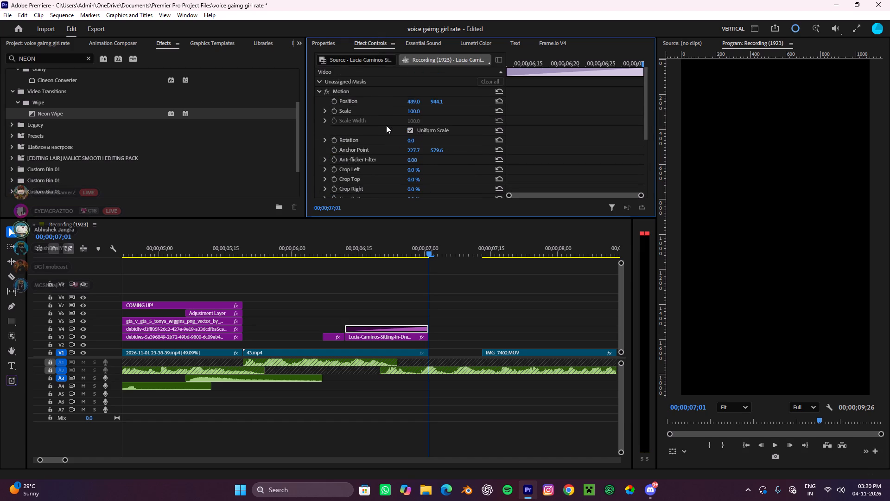
{"action": "scroll", "coordinate": [386, 125], "scroll_direction": "up", "scroll_amount": 1}
{"action": "scroll", "coordinate": [386, 125], "scroll_direction": "down", "scroll_amount": 12}
{"action": "scroll", "coordinate": [398, 165], "scroll_direction": "down", "scroll_amount": 4}
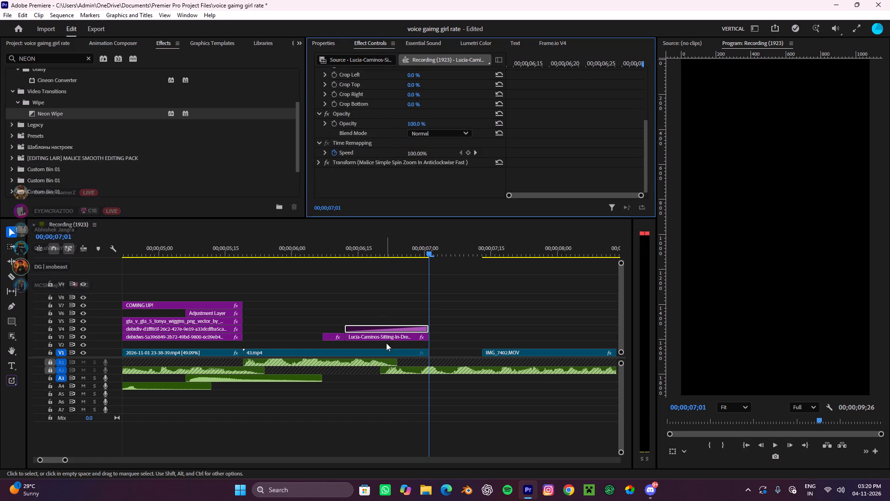
{"action": "left_click", "coordinate": [407, 317]}
{"action": "left_click", "coordinate": [395, 329]}
{"action": "scroll", "coordinate": [396, 180], "scroll_direction": "down", "scroll_amount": 4}
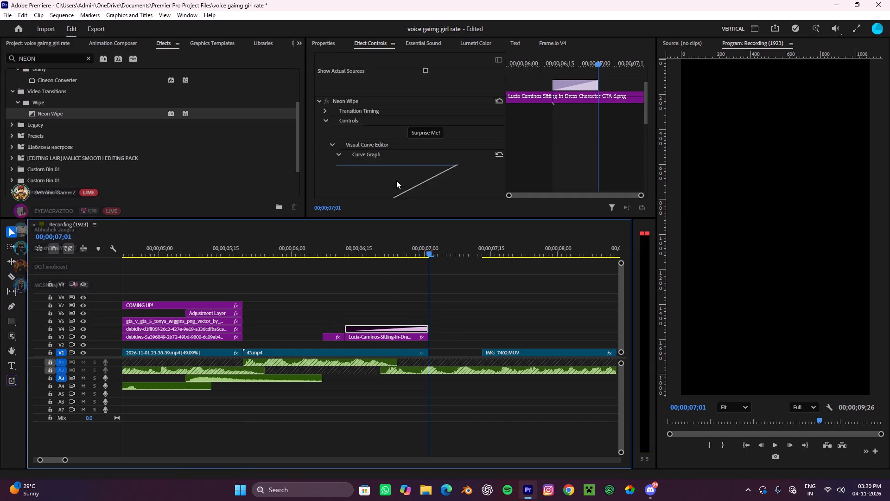
{"action": "scroll", "coordinate": [396, 180], "scroll_direction": "down", "scroll_amount": 18}
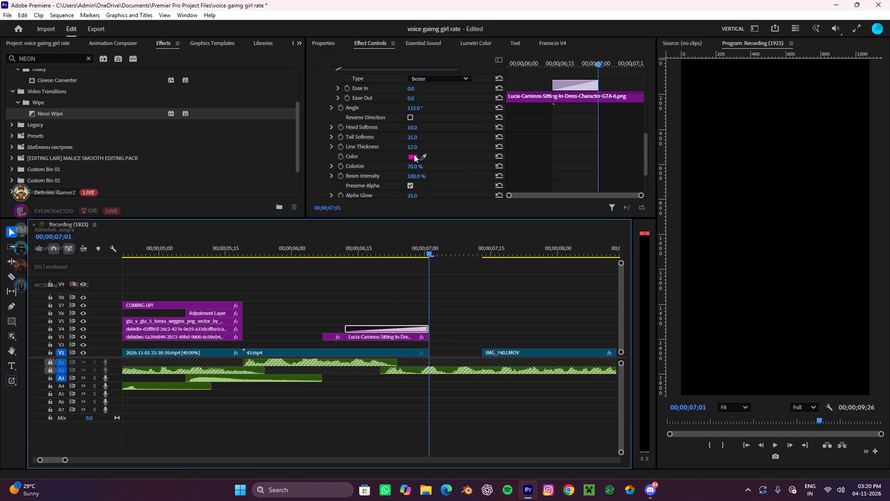
{"action": "left_click", "coordinate": [414, 154]}
{"action": "left_click", "coordinate": [411, 156]}
{"action": "left_click_drag", "start_coordinate": [411, 259], "coordinate": [210, 334]}
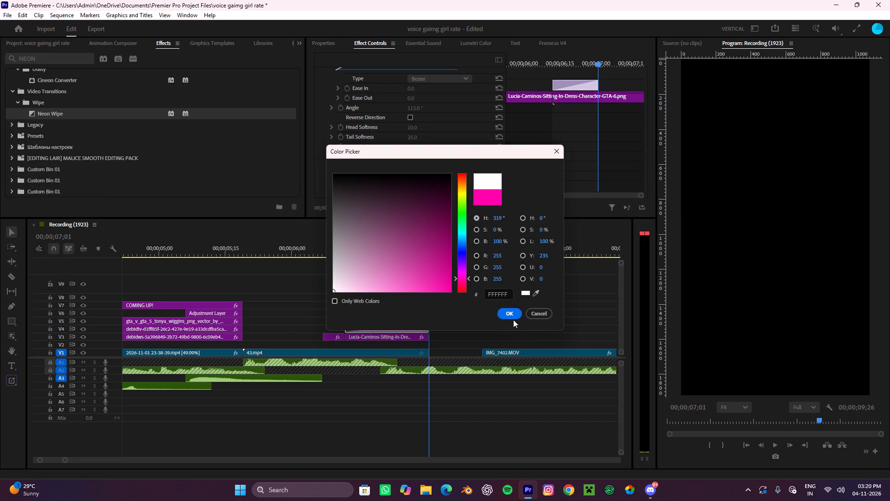
{"action": "left_click", "coordinate": [506, 317]}
{"action": "left_click", "coordinate": [493, 323]}
Play back the Lucia section to check the white neon wipe over her.
{"action": "left_click_drag", "start_coordinate": [423, 238], "coordinate": [307, 277]}
{"action": "key", "text": "space"}
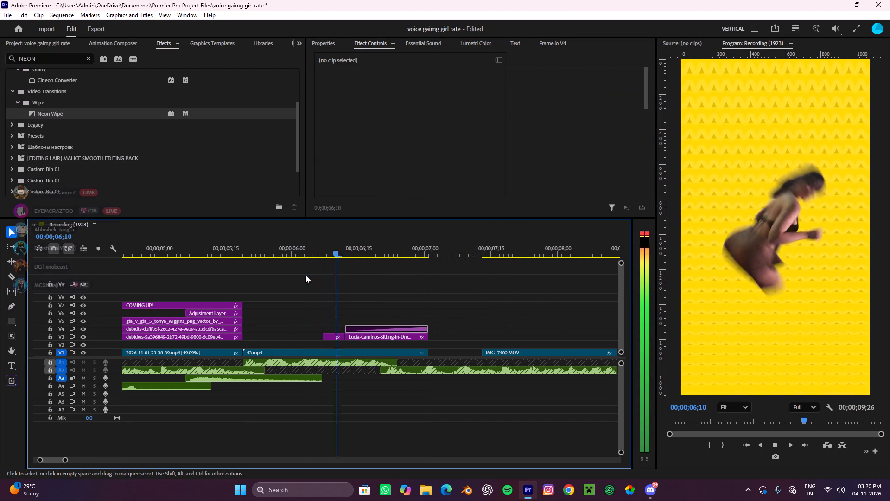
{"action": "key", "text": "space"}
{"action": "left_click", "coordinate": [455, 299]}
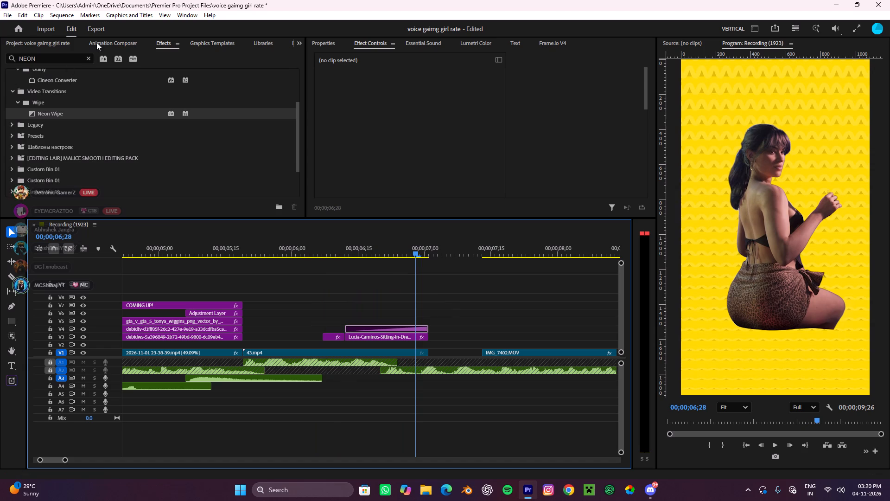
Search the effects for BREAST, clear the search and look through the project media and Animation Composer.
{"action": "left_click", "coordinate": [63, 44]}
{"action": "left_click", "coordinate": [164, 44]}
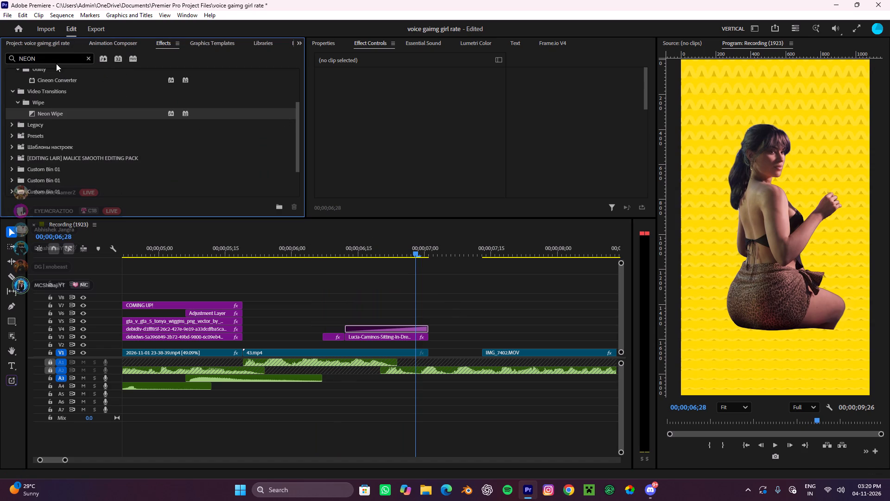
{"action": "left_click_drag", "start_coordinate": [37, 57], "coordinate": [0, 64]}
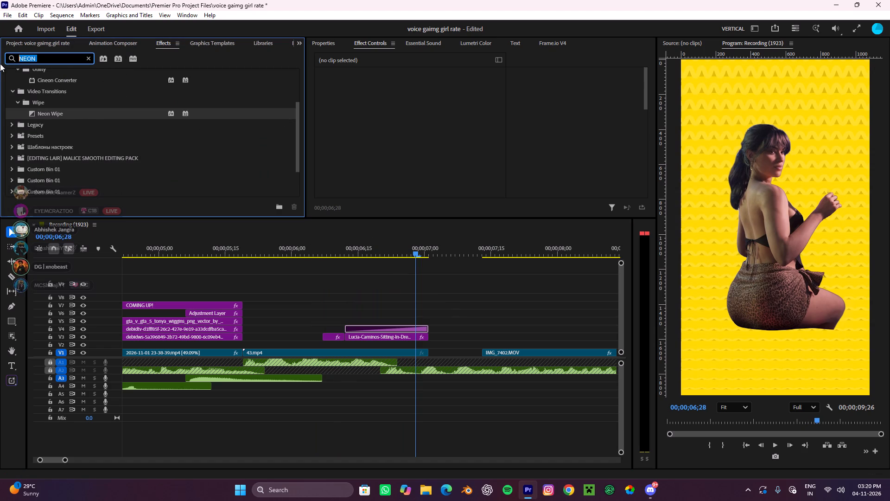
{"action": "type", "text": "BREAST"}
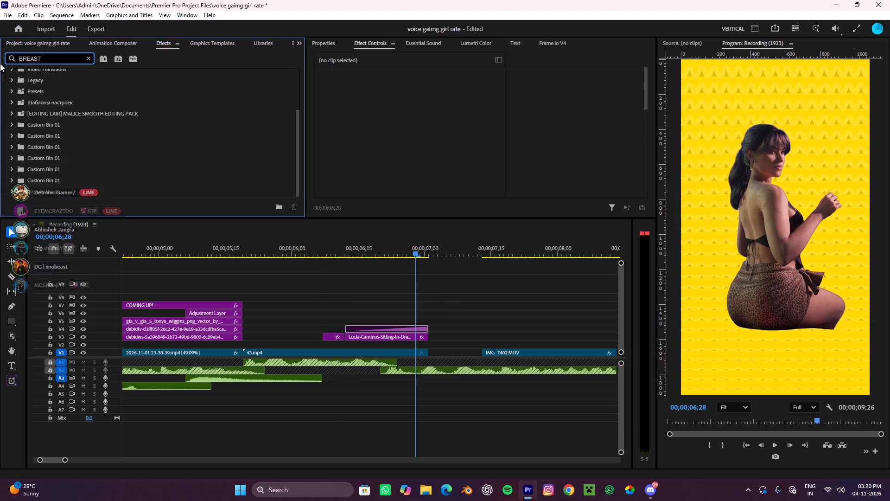
{"action": "scroll", "coordinate": [101, 127], "scroll_direction": "up", "scroll_amount": 4}
{"action": "left_click", "coordinate": [88, 61]}
{"action": "left_click", "coordinate": [55, 42]}
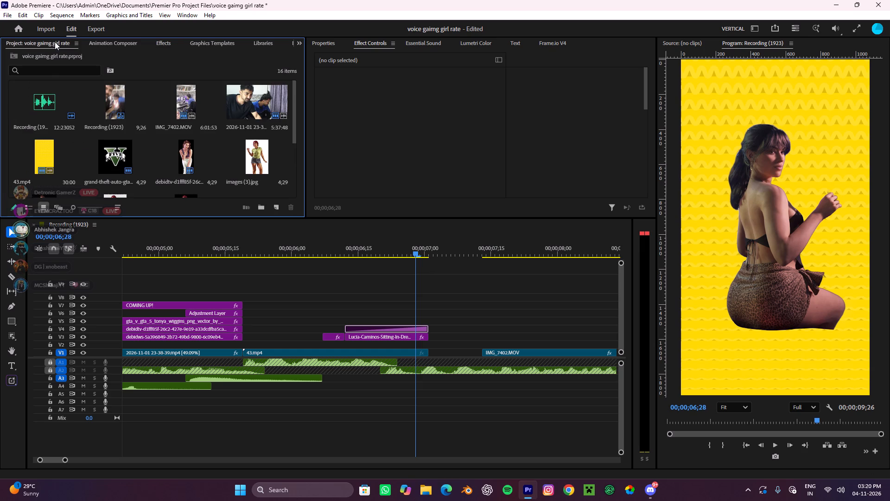
{"action": "left_click", "coordinate": [107, 41]}
Duplicate the Breast Twitch sound on A4 so the copy starts with the first Lucia clip.
{"action": "scroll", "coordinate": [224, 367], "scroll_direction": "down", "scroll_amount": 3, "text": "alt"}
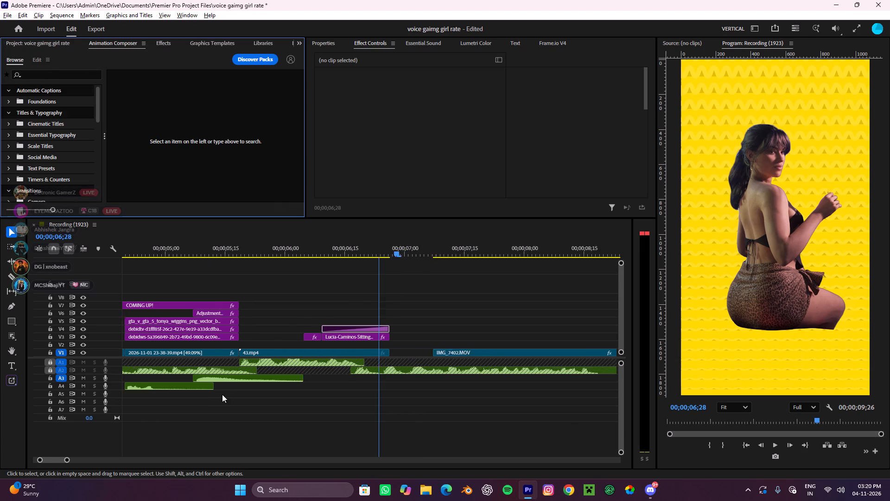
{"action": "scroll", "coordinate": [222, 394], "scroll_direction": "down", "scroll_amount": 7, "text": "alt"}
{"action": "scroll", "coordinate": [199, 405], "scroll_direction": "up", "scroll_amount": 5, "text": "alt"}
{"action": "left_click", "coordinate": [200, 392]}
{"action": "left_click", "coordinate": [168, 384]}
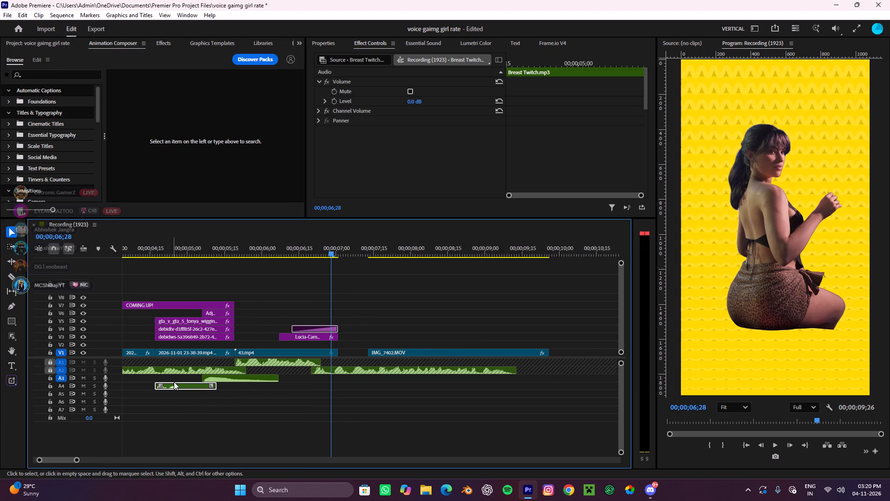
{"action": "left_click", "coordinate": [174, 382]}
{"action": "left_click", "coordinate": [173, 385]}
{"action": "left_click_drag", "start_coordinate": [173, 385], "coordinate": [301, 389]}
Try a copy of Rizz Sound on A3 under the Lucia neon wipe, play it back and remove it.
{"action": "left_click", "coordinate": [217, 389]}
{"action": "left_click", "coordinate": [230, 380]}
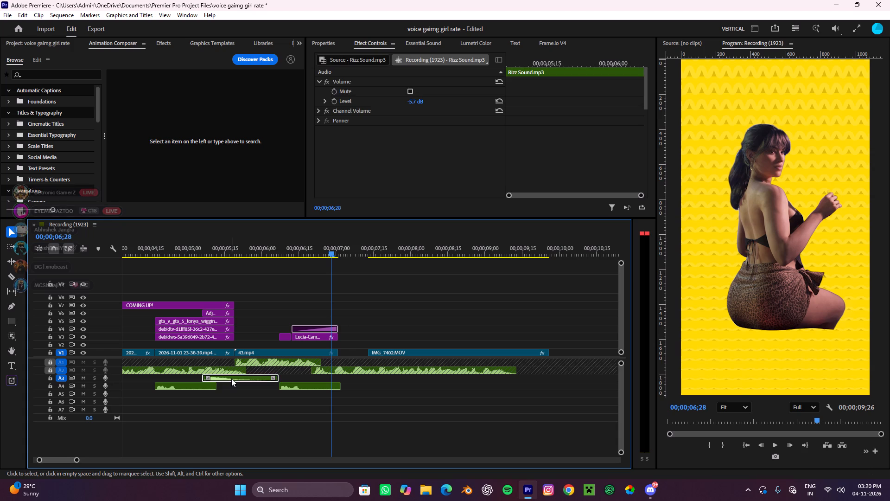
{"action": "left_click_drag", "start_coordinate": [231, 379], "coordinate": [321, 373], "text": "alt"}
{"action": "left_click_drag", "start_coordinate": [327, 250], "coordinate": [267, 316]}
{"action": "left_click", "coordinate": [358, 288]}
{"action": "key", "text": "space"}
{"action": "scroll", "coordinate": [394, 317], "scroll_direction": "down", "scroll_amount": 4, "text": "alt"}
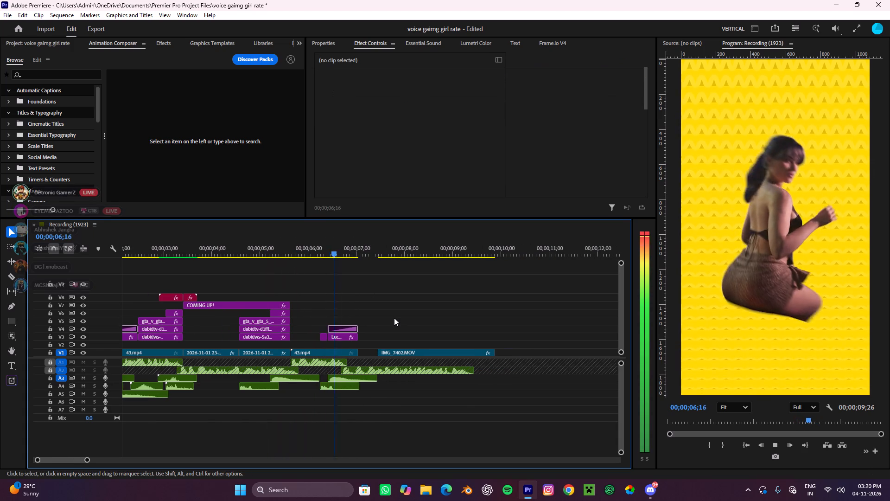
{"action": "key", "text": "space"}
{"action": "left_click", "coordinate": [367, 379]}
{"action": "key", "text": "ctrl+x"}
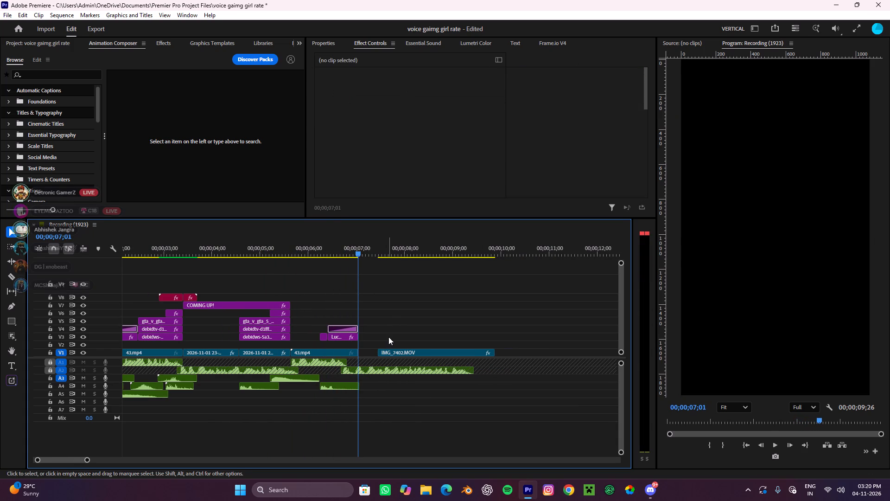
Duplicate the Anime Shine sound effect from A5 onto A3, starting with the Lucia neon wipe on V4.
{"action": "left_click", "coordinate": [388, 337]}
{"action": "scroll", "coordinate": [119, 389], "scroll_direction": "up", "scroll_amount": 4}
{"action": "left_click", "coordinate": [186, 397]}
{"action": "left_click_drag", "start_coordinate": [186, 397], "coordinate": [399, 376], "text": "alt"}
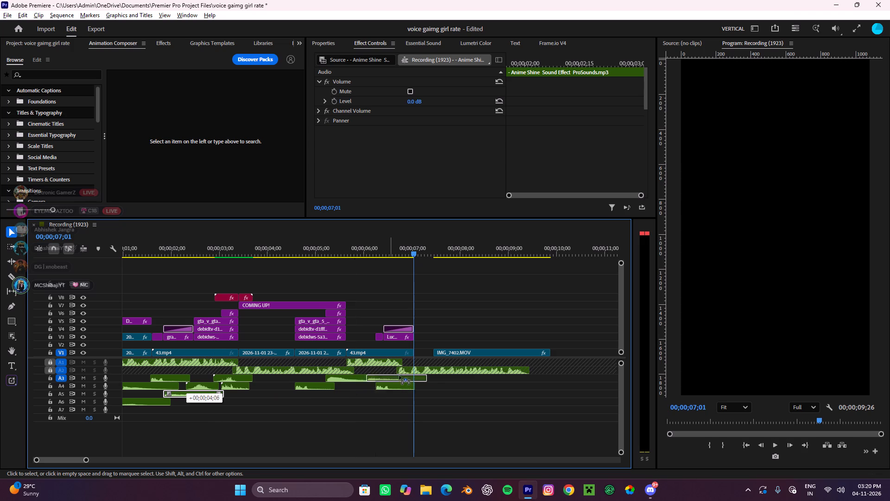
{"action": "left_click_drag", "start_coordinate": [399, 376], "coordinate": [411, 375], "text": "alt"}
Play back the Lucia section with its added sounds and return the playhead to the start of the sequence.
{"action": "left_click_drag", "start_coordinate": [425, 241], "coordinate": [363, 312]}
{"action": "left_click_drag", "start_coordinate": [445, 308], "coordinate": [451, 310]}
{"action": "key", "text": "space"}
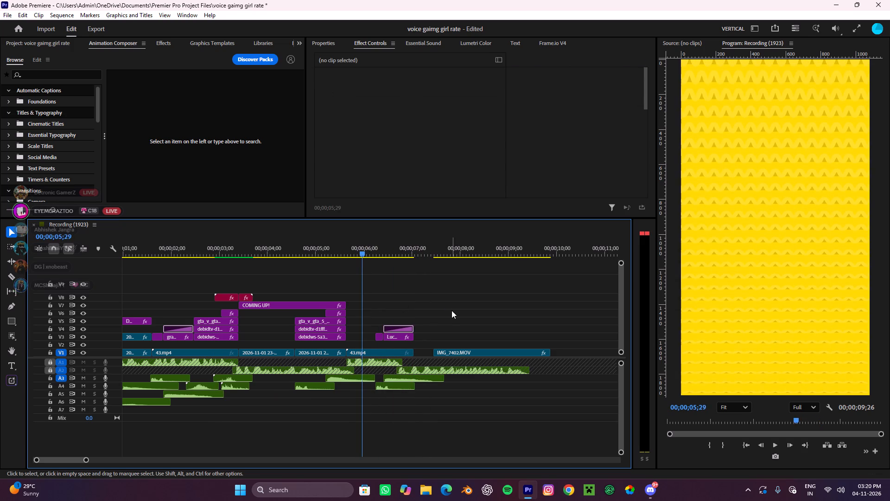
{"action": "scroll", "coordinate": [451, 310], "scroll_direction": "down", "scroll_amount": 4, "text": "alt"}
{"action": "key", "text": "space"}
{"action": "left_click", "coordinate": [417, 322]}
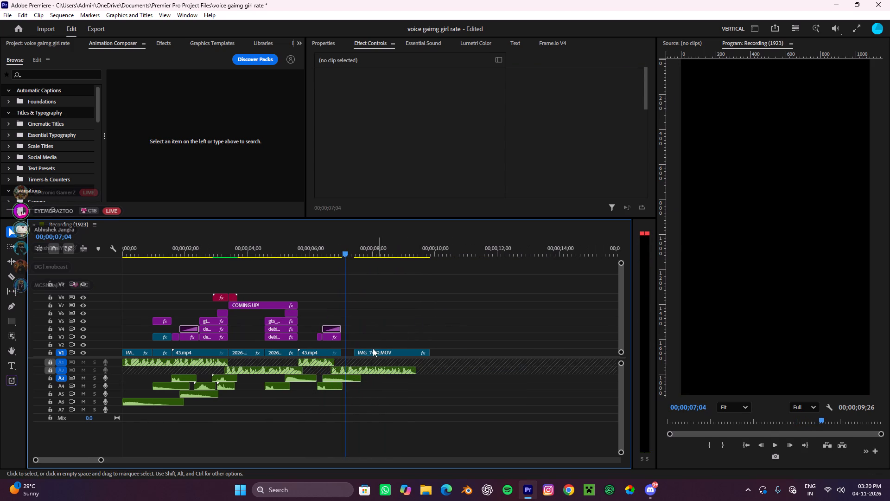
{"action": "left_click_drag", "start_coordinate": [352, 251], "coordinate": [0, 270]}
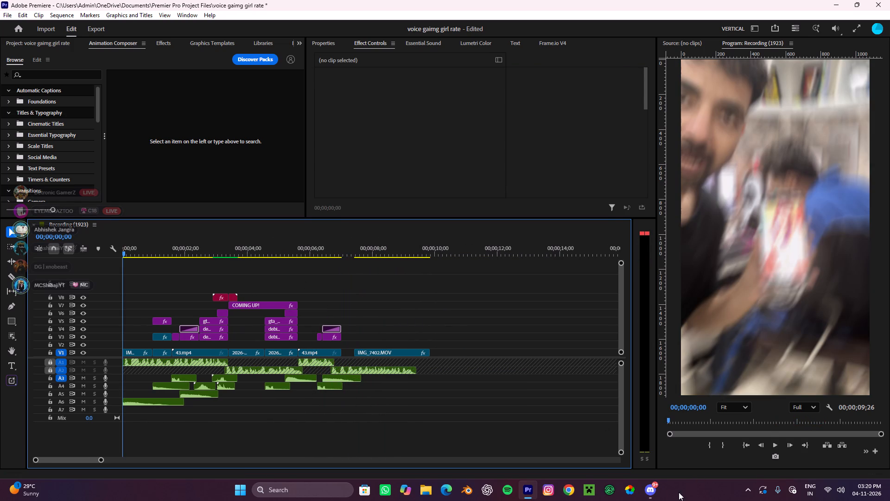
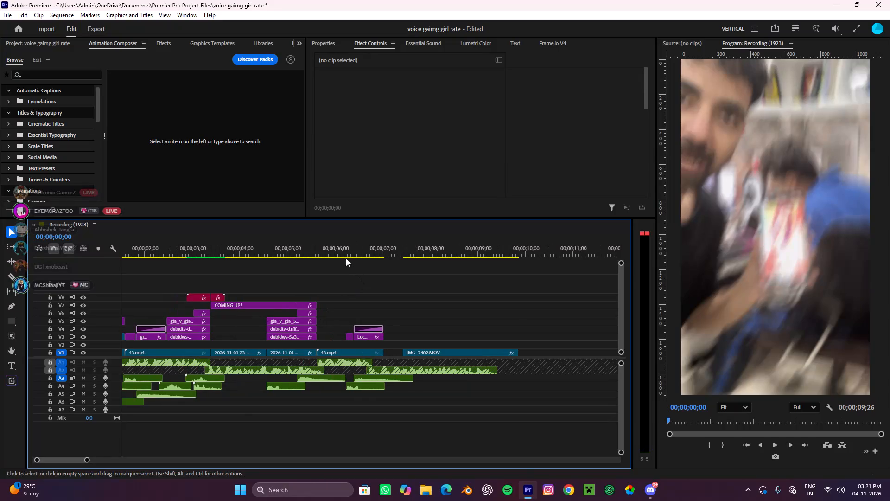
Play back the Lucia section from the start of its 43.mp4 clip on V1 through the IMG_7402.MOV clip.
{"action": "left_click", "coordinate": [318, 247]}
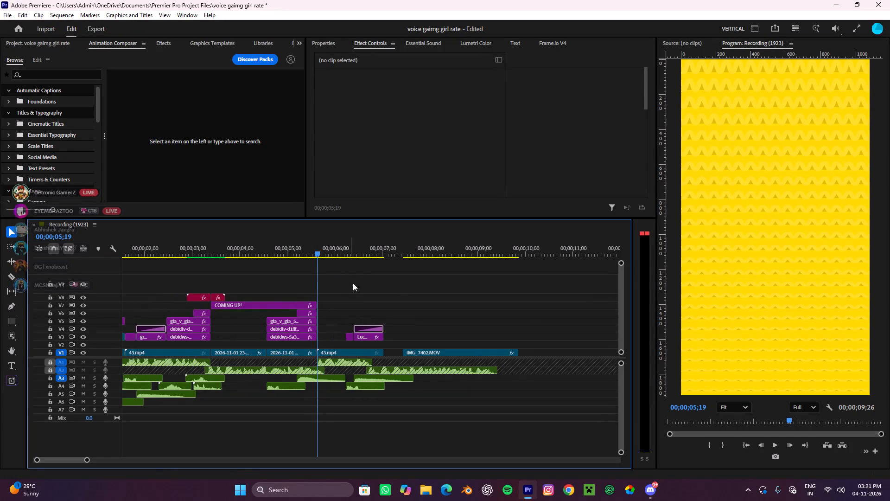
{"action": "left_click", "coordinate": [393, 291]}
{"action": "left_click", "coordinate": [395, 302]}
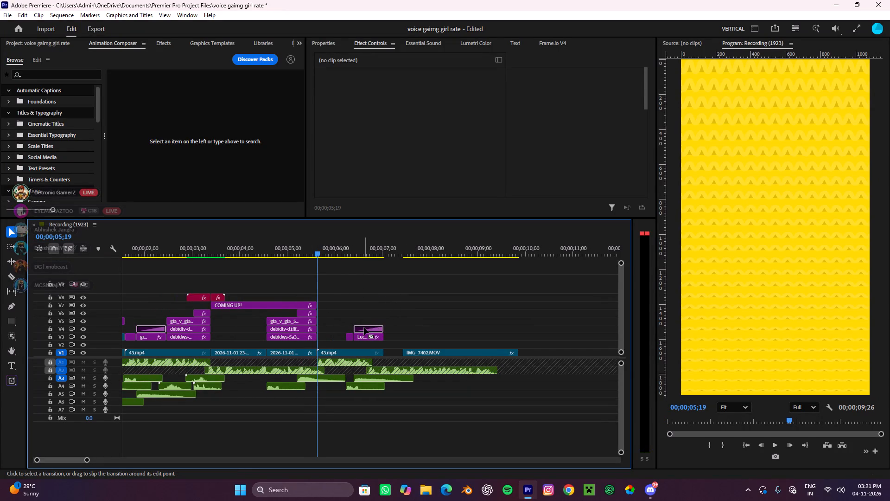
{"action": "key", "text": "space"}
{"action": "key", "text": "space"}
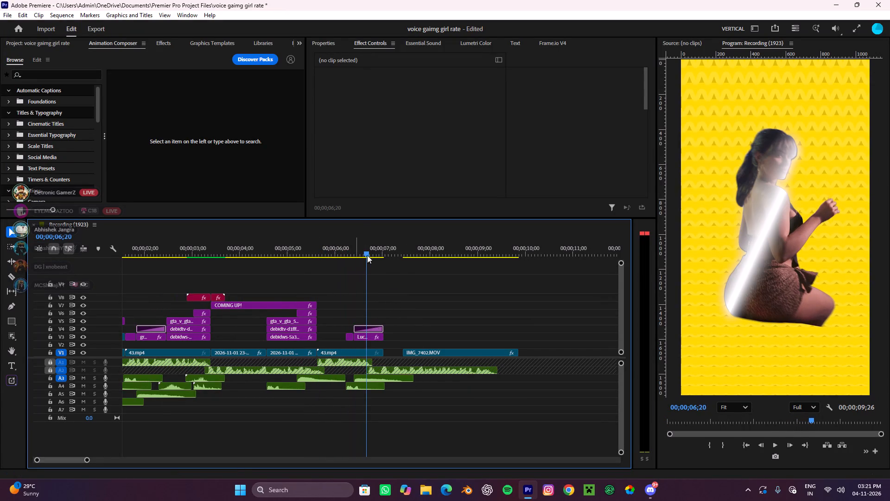
{"action": "left_click_drag", "start_coordinate": [375, 256], "coordinate": [319, 322]}
{"action": "key", "text": "space"}
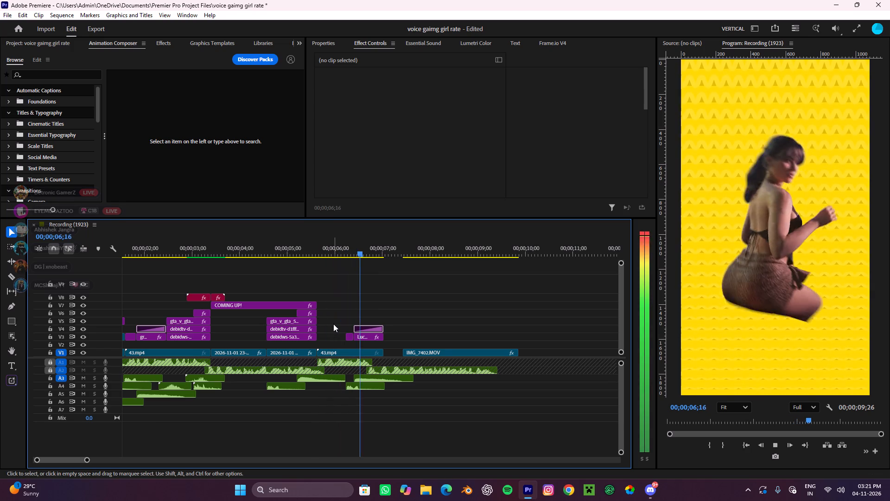
{"action": "scroll", "coordinate": [349, 323], "scroll_direction": "down", "scroll_amount": 8, "text": "alt"}
{"action": "scroll", "coordinate": [350, 329], "scroll_direction": "up", "scroll_amount": 3}
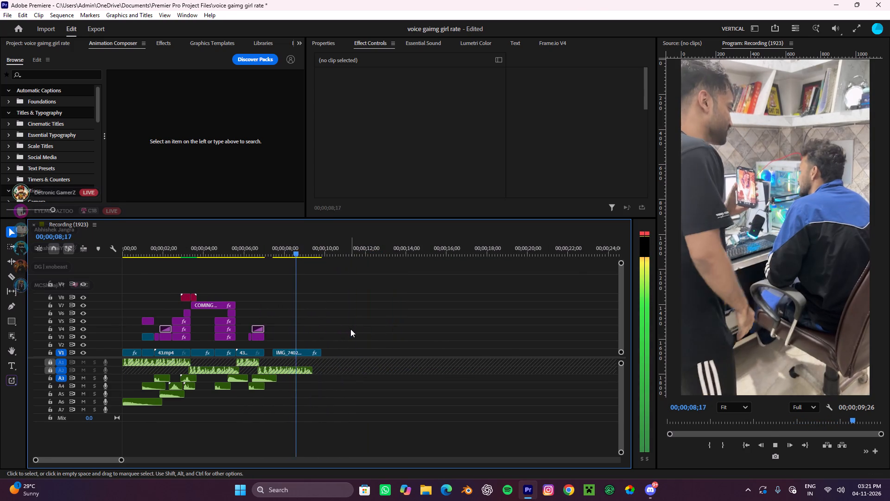
{"action": "key", "text": "space"}
Cut the IMG_7402.MOV clip after the Lucia section out of V1.
{"action": "left_click_drag", "start_coordinate": [350, 329], "coordinate": [292, 364]}
{"action": "key", "text": "ctrl+x"}
Play back the sequence from the start to past the last video clip on V1.
{"action": "scroll", "coordinate": [301, 347], "scroll_direction": "down", "scroll_amount": 4, "text": "alt"}
{"action": "scroll", "coordinate": [301, 347], "scroll_direction": "up", "scroll_amount": 1, "text": "alt"}
{"action": "scroll", "coordinate": [301, 347], "scroll_direction": "down", "scroll_amount": 4, "text": "alt"}
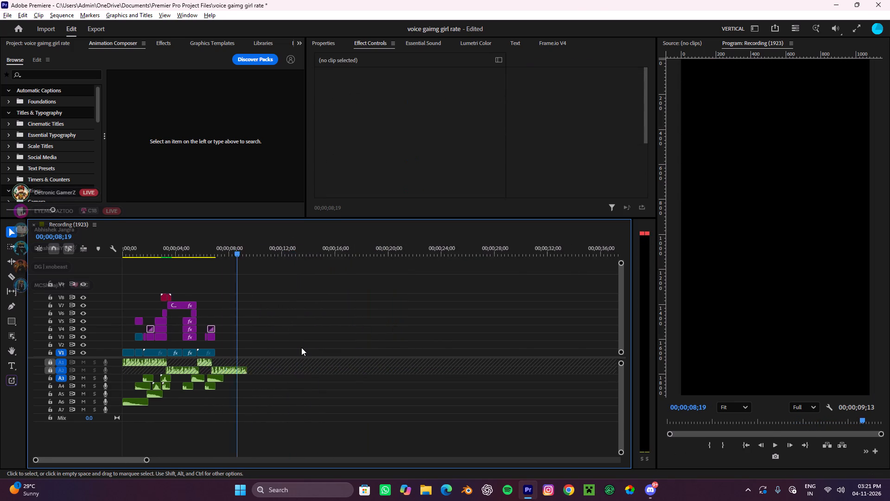
{"action": "scroll", "coordinate": [301, 347], "scroll_direction": "down", "scroll_amount": 12, "text": "alt"}
{"action": "scroll", "coordinate": [163, 332], "scroll_direction": "down", "scroll_amount": 8, "text": "alt"}
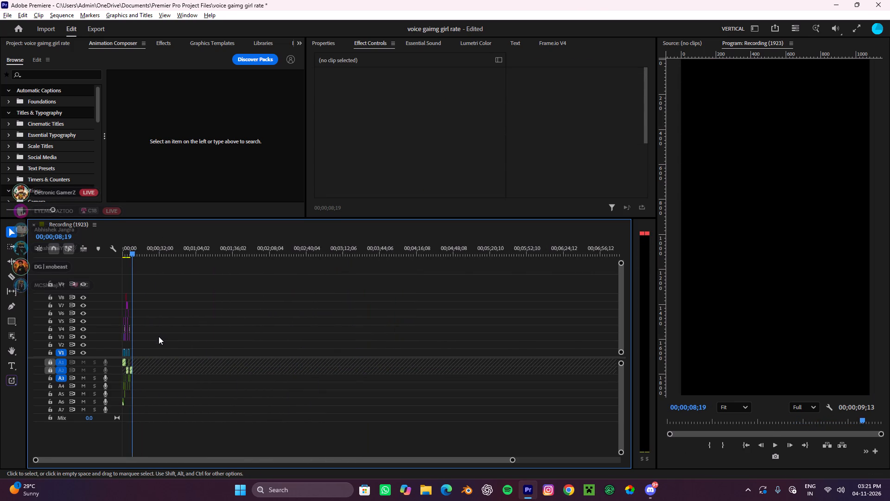
{"action": "scroll", "coordinate": [159, 336], "scroll_direction": "up", "scroll_amount": 20, "text": "alt"}
{"action": "scroll", "coordinate": [159, 336], "scroll_direction": "up", "scroll_amount": 2, "text": "alt"}
{"action": "left_click_drag", "start_coordinate": [158, 246], "coordinate": [0, 256]}
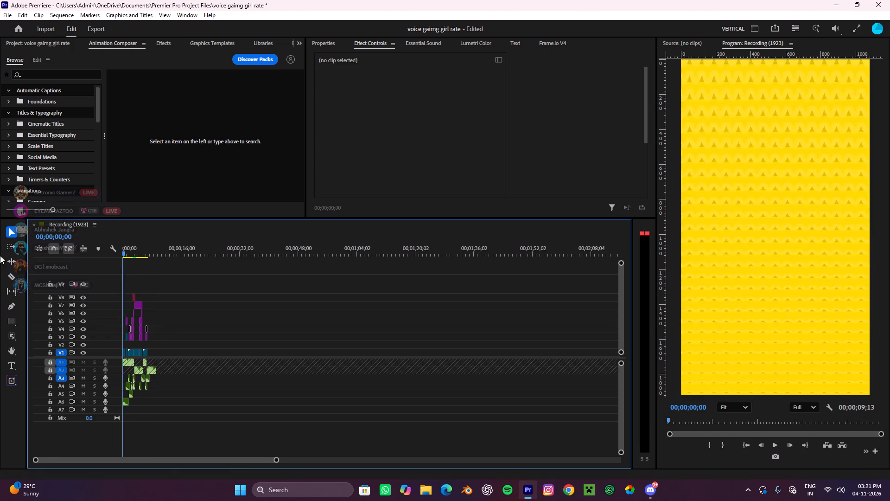
{"action": "left_click_drag", "start_coordinate": [0, 256], "coordinate": [0, 257]}
{"action": "key", "text": "space"}
{"action": "scroll", "coordinate": [272, 342], "scroll_direction": "up", "scroll_amount": 16, "text": "alt"}
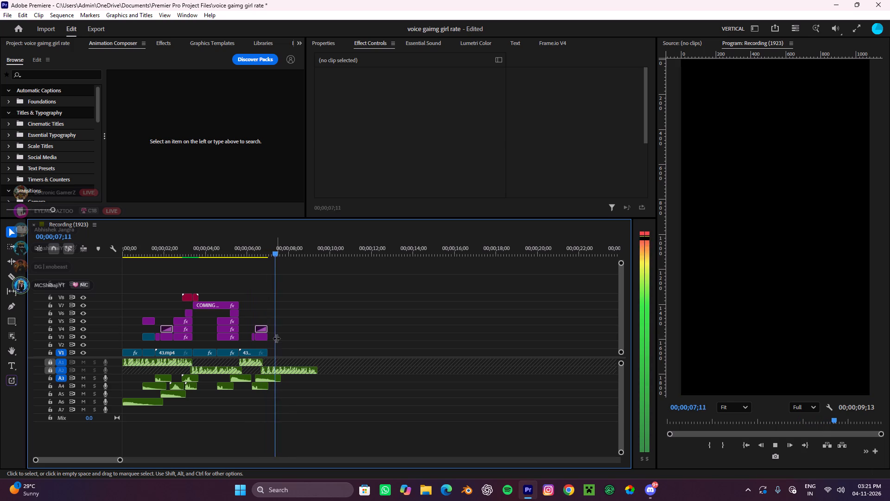
{"action": "key", "text": "space"}
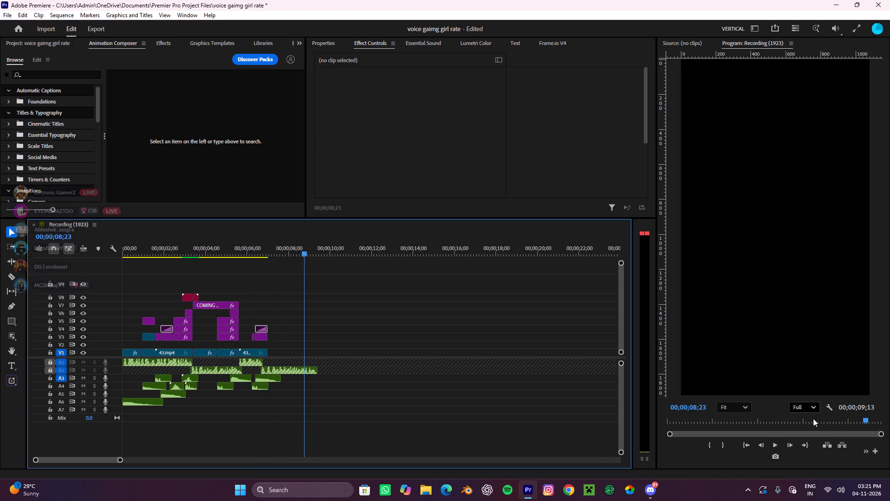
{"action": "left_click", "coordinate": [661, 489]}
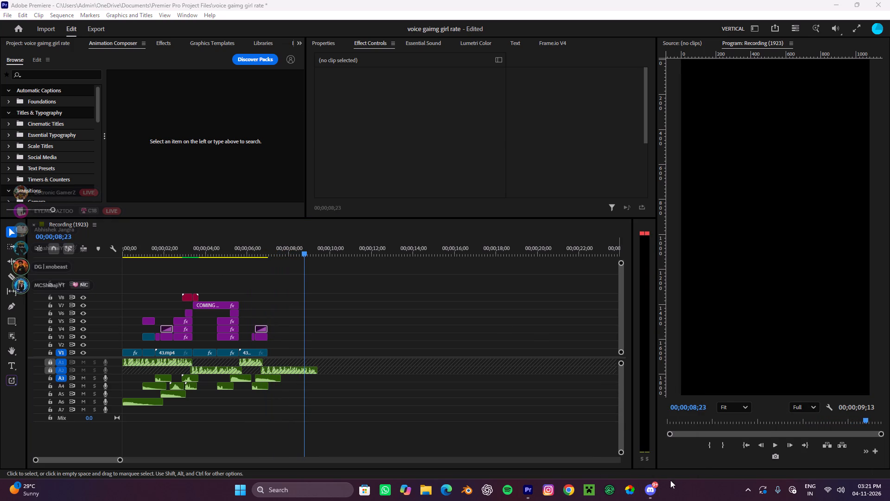
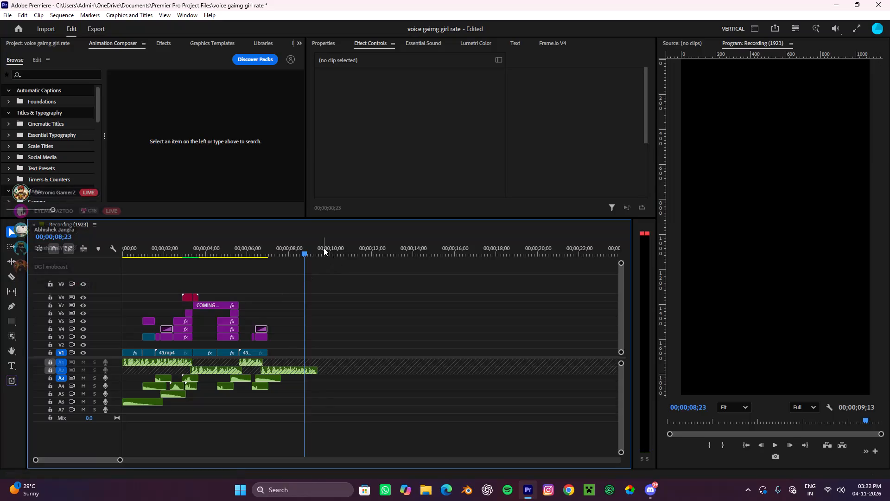
Play back the end of the Lucia section to check where the picture should stop against the voice audio.
{"action": "left_click_drag", "start_coordinate": [324, 248], "coordinate": [266, 314]}
{"action": "key", "text": "space"}
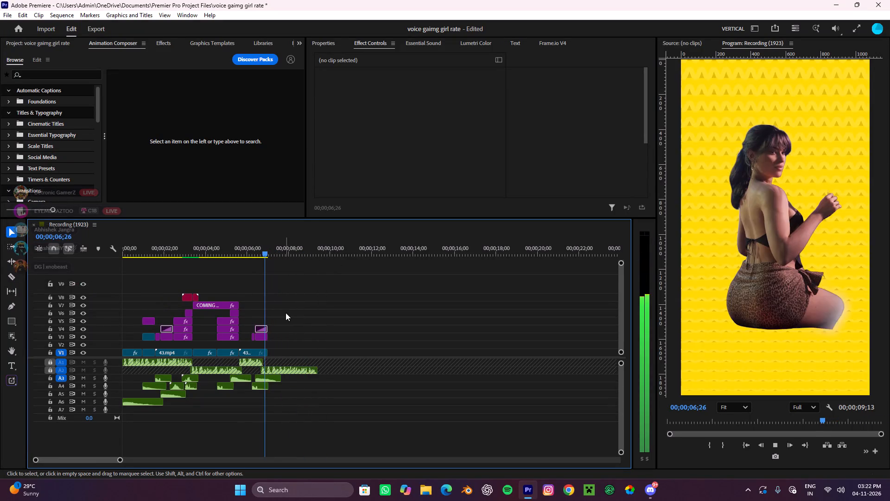
{"action": "scroll", "coordinate": [289, 313], "scroll_direction": "up", "scroll_amount": 10, "text": "alt"}
{"action": "key", "text": "space"}
{"action": "left_click_drag", "start_coordinate": [360, 249], "coordinate": [311, 319]}
{"action": "key", "text": "space"}
{"action": "scroll", "coordinate": [319, 335], "scroll_direction": "up", "scroll_amount": 4, "text": "alt"}
{"action": "key", "text": "space"}
Trim the ends of the last 43.mp4 clip on V1, the Lucia title on V3 and the V4 clip back to the A1 audio clip's end.
{"action": "scroll", "coordinate": [318, 342], "scroll_direction": "up", "scroll_amount": 5}
{"action": "left_click_drag", "start_coordinate": [394, 334], "coordinate": [389, 358]}
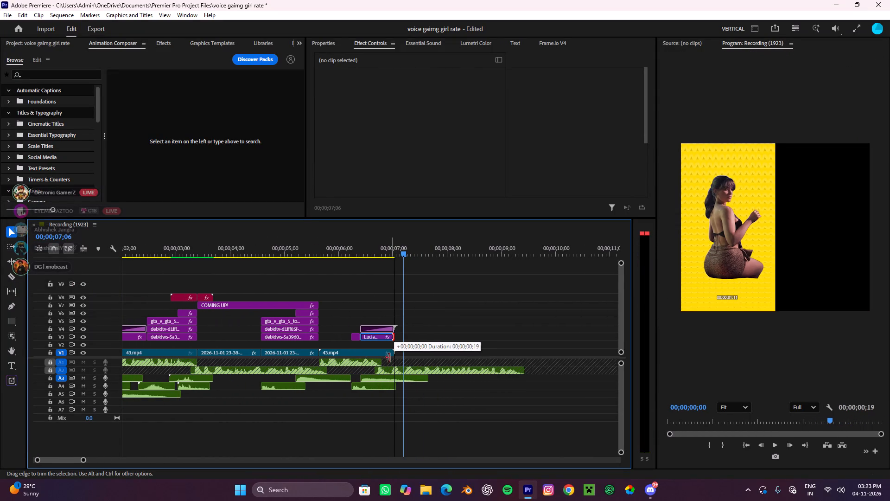
{"action": "left_click_drag", "start_coordinate": [389, 358], "coordinate": [384, 366]}
{"action": "left_click_drag", "start_coordinate": [396, 356], "coordinate": [386, 370]}
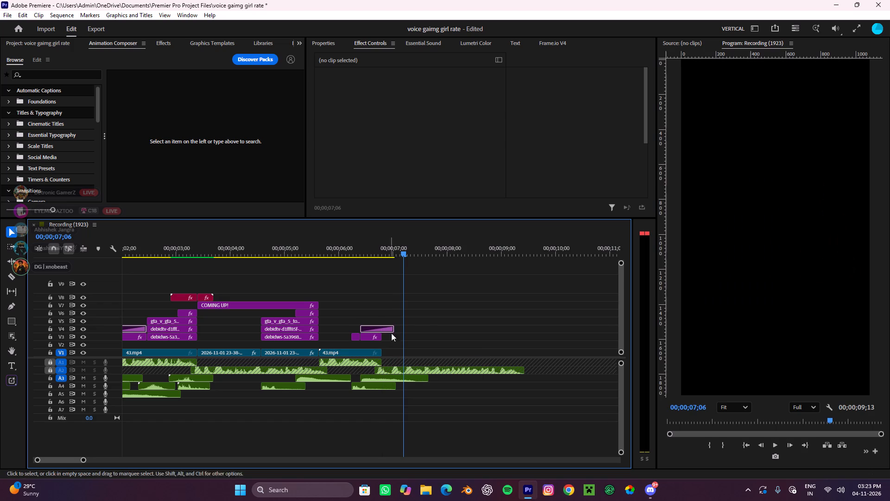
{"action": "left_click_drag", "start_coordinate": [394, 330], "coordinate": [382, 349]}
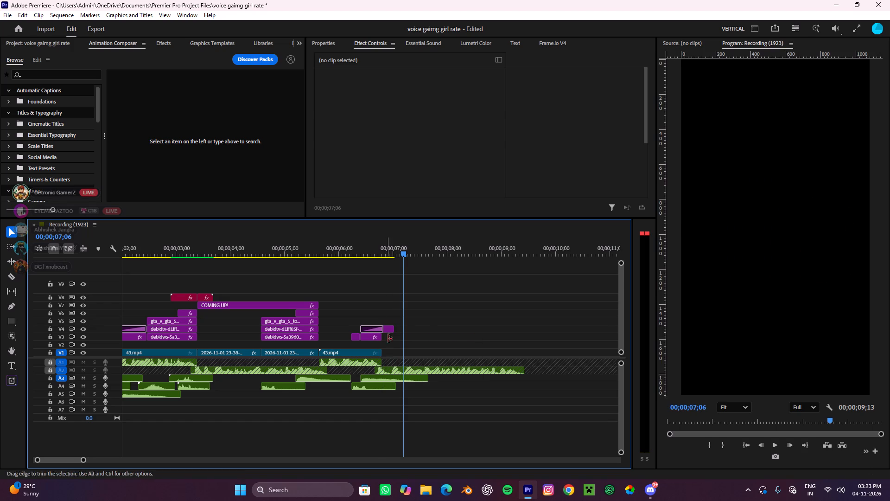
{"action": "left_click_drag", "start_coordinate": [393, 329], "coordinate": [377, 357]}
Play back the trimmed ending of the Lucia section past the last video clip.
{"action": "left_click_drag", "start_coordinate": [403, 244], "coordinate": [401, 245]}
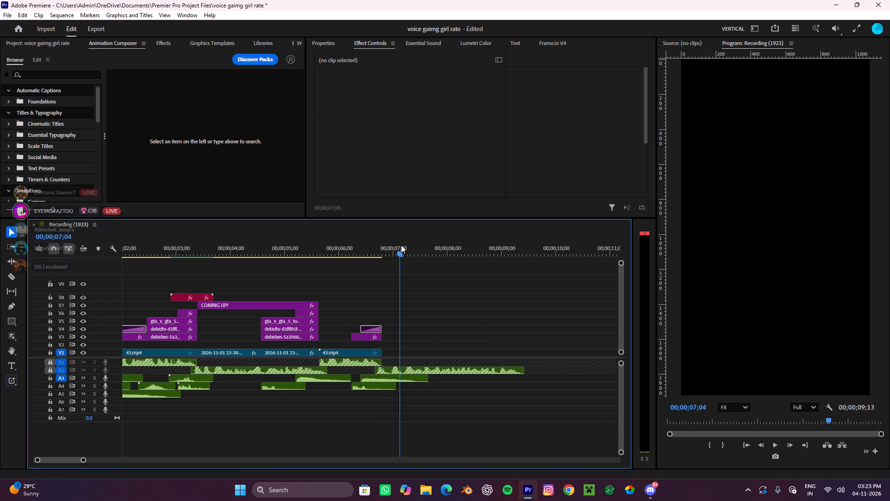
{"action": "left_click_drag", "start_coordinate": [401, 245], "coordinate": [348, 303]}
{"action": "left_click", "coordinate": [413, 298]}
{"action": "key", "text": "space"}
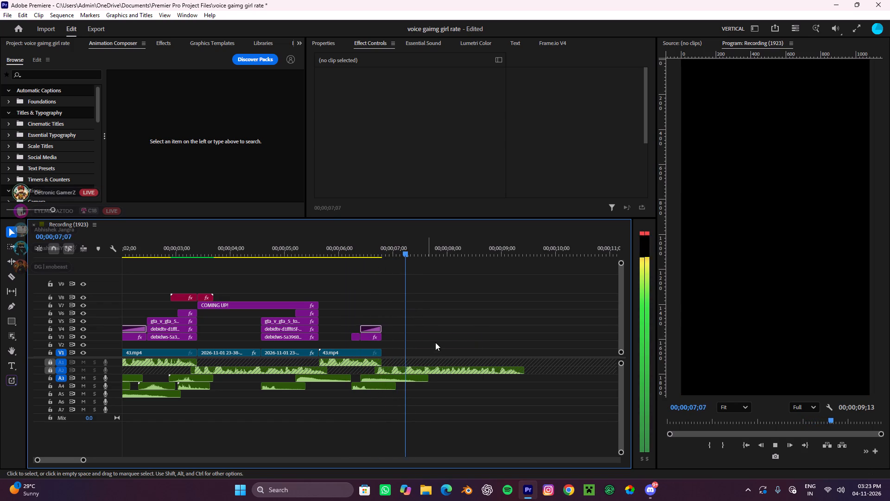
{"action": "key", "text": "space"}
Play back the whole sequence from the start to past the last video clip on V1.
{"action": "scroll", "coordinate": [399, 363], "scroll_direction": "down", "scroll_amount": 9, "text": "alt"}
{"action": "scroll", "coordinate": [316, 369], "scroll_direction": "up", "scroll_amount": 5, "text": "alt"}
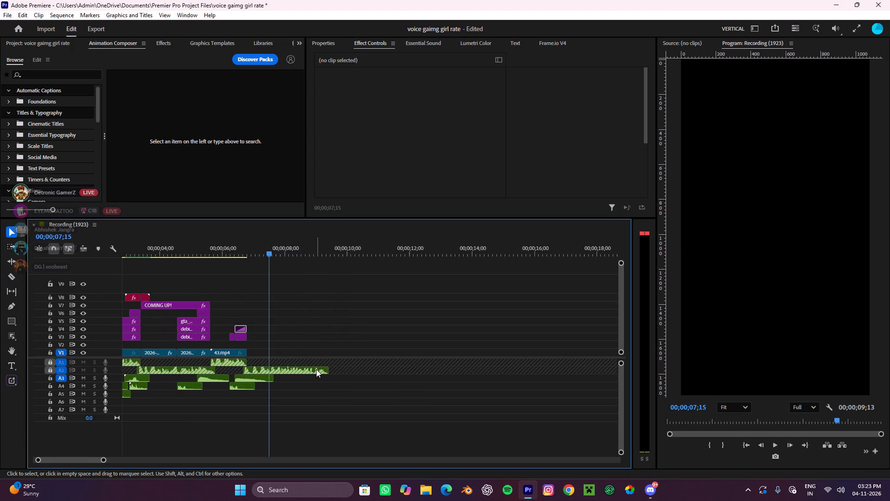
{"action": "scroll", "coordinate": [316, 369], "scroll_direction": "up", "scroll_amount": 4}
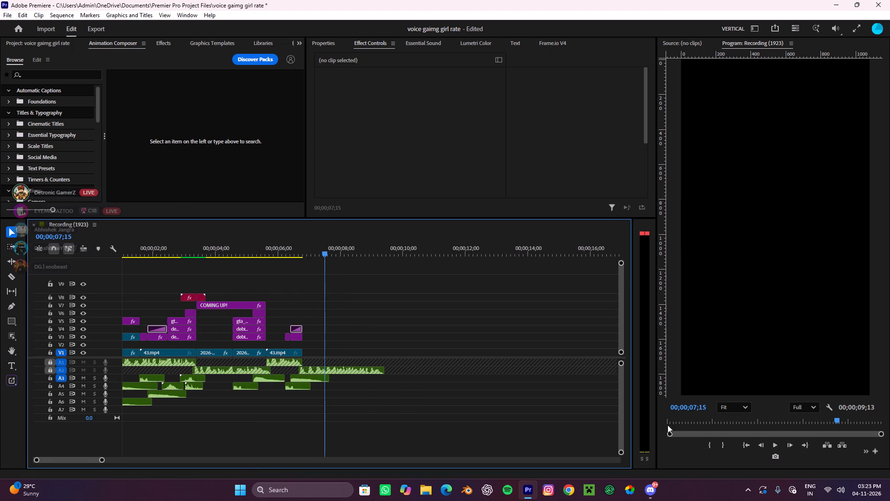
{"action": "scroll", "coordinate": [286, 329], "scroll_direction": "down", "scroll_amount": 8, "text": "alt"}
{"action": "scroll", "coordinate": [239, 342], "scroll_direction": "up", "scroll_amount": 9, "text": "alt"}
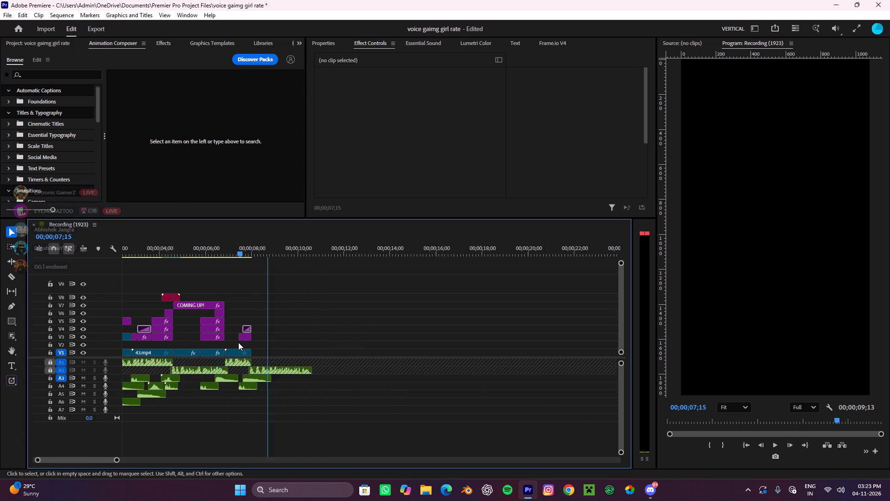
{"action": "scroll", "coordinate": [238, 342], "scroll_direction": "up", "scroll_amount": 1, "text": "alt"}
{"action": "left_click_drag", "start_coordinate": [285, 238], "coordinate": [0, 248]}
{"action": "key", "text": "space"}
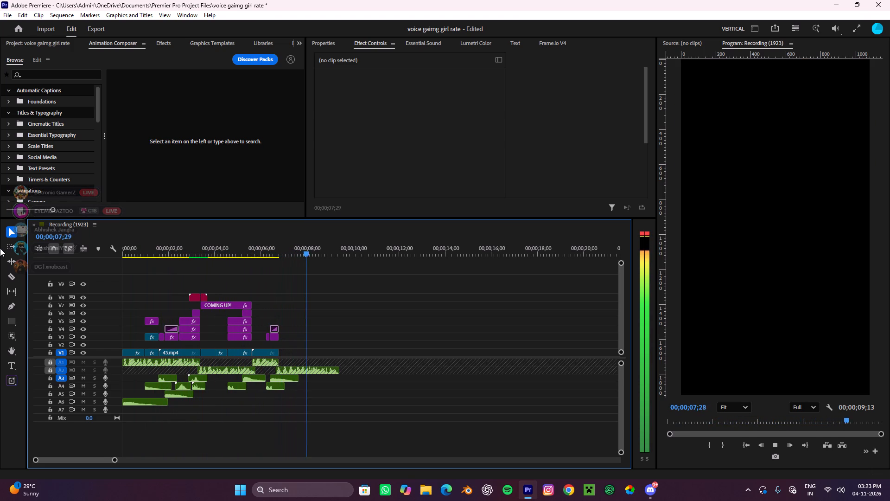
{"action": "key", "text": "space"}
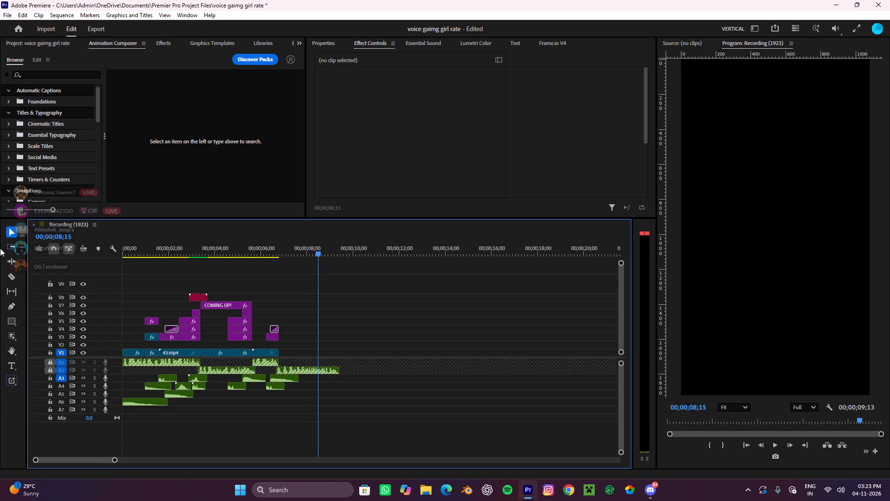
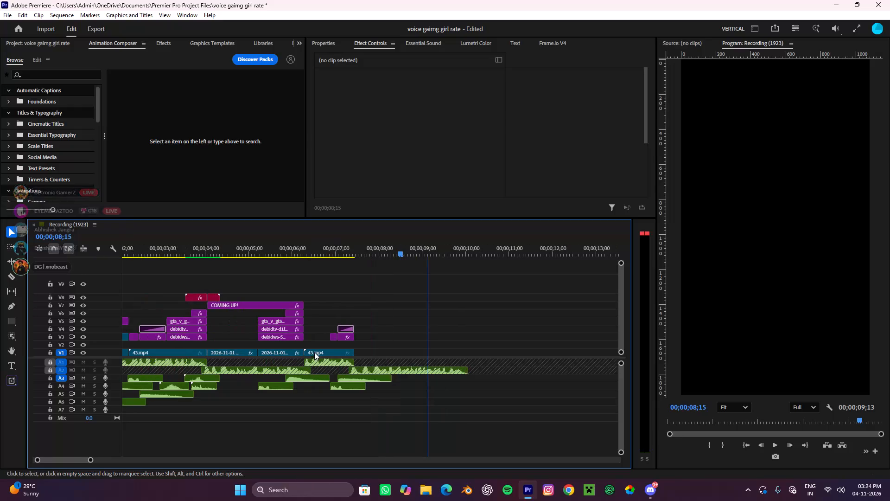
Play back the sequence's ending from the last 43.mp4 clip to the end of the A2 voice audio.
{"action": "scroll", "coordinate": [343, 344], "scroll_direction": "up", "scroll_amount": 4}
{"action": "left_click_drag", "start_coordinate": [491, 247], "coordinate": [374, 317]}
{"action": "key", "text": "space"}
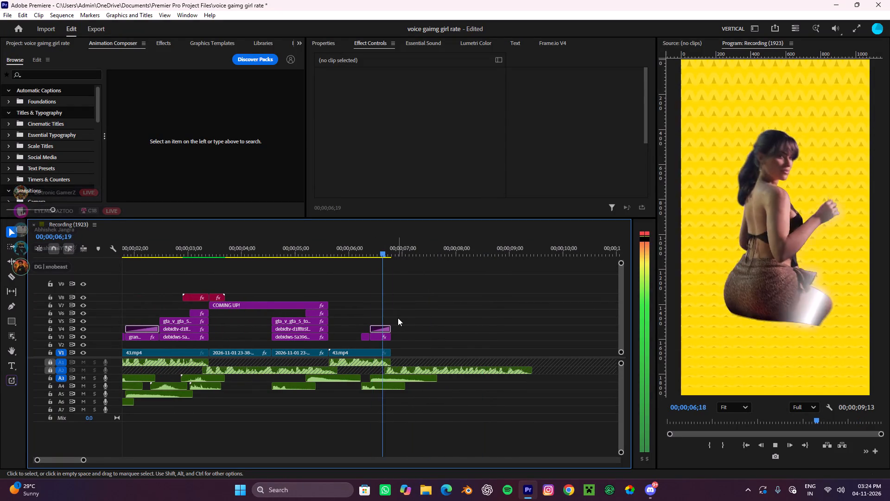
{"action": "scroll", "coordinate": [400, 319], "scroll_direction": "down", "scroll_amount": 7, "text": "alt"}
{"action": "scroll", "coordinate": [400, 319], "scroll_direction": "up", "scroll_amount": 4}
{"action": "key", "text": "space"}
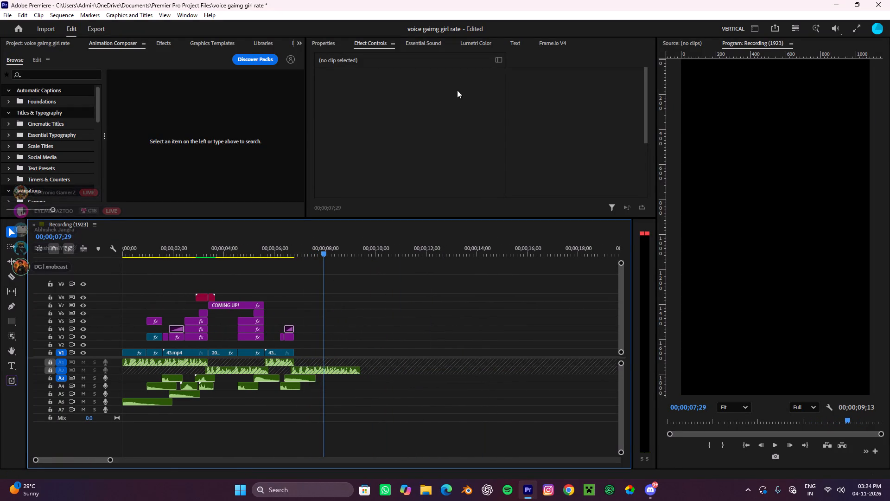
{"action": "key", "text": "space"}
{"action": "scroll", "coordinate": [394, 339], "scroll_direction": "down", "scroll_amount": 4, "text": "alt"}
{"action": "key", "text": "space"}
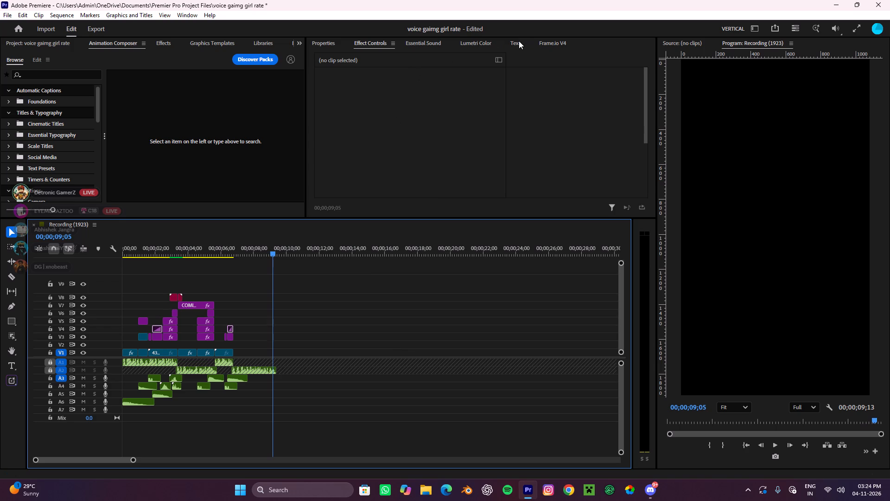
{"action": "left_click", "coordinate": [519, 41]}
{"action": "left_click", "coordinate": [324, 42]}
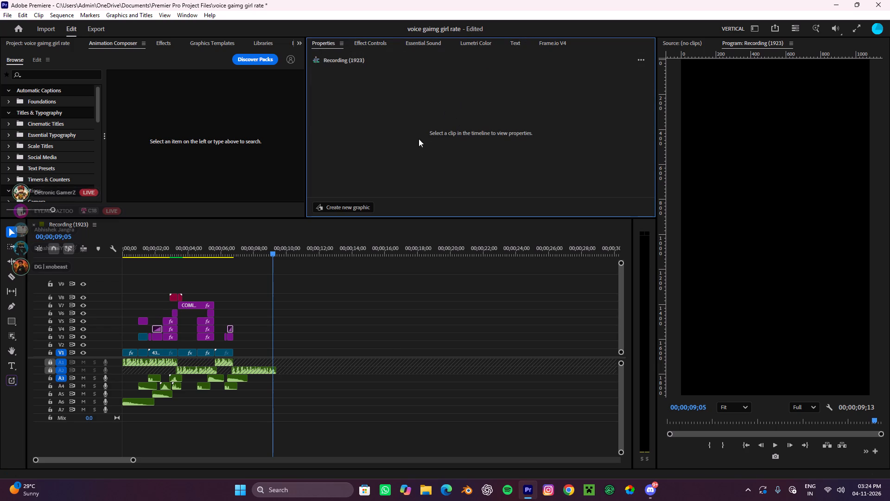
{"action": "left_click", "coordinate": [62, 40]}
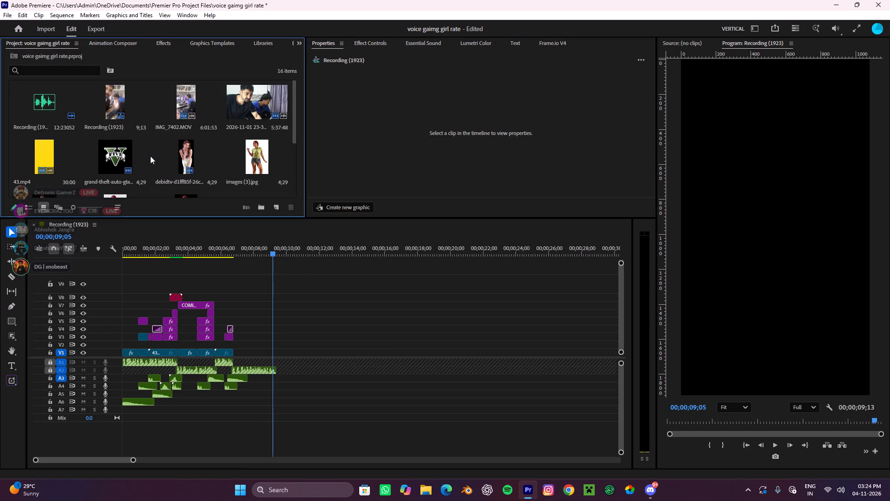
{"action": "scroll", "coordinate": [158, 155], "scroll_direction": "up", "scroll_amount": 4}
{"action": "left_click_drag", "start_coordinate": [254, 105], "coordinate": [300, 375]}
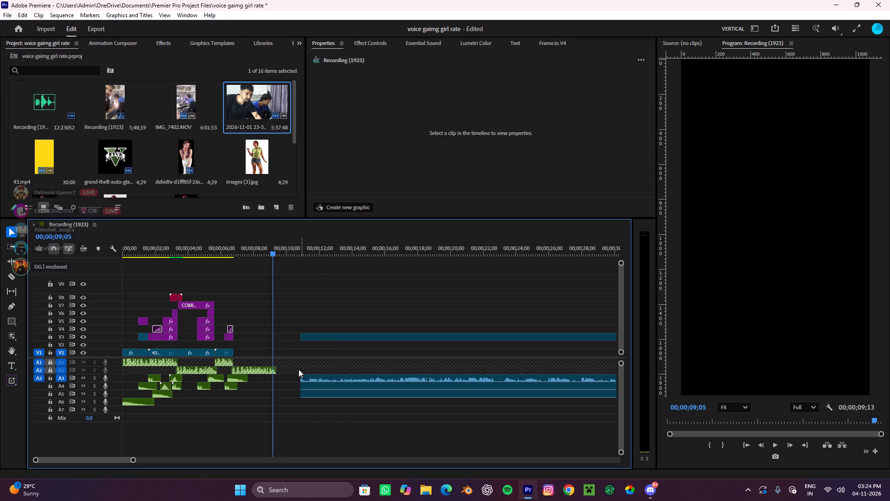
Skim the early part of the added recording, around 35 to 40 seconds, for footage matching the remaining voice audio.
{"action": "scroll", "coordinate": [299, 369], "scroll_direction": "down", "scroll_amount": 9, "text": "alt"}
{"action": "left_click_drag", "start_coordinate": [184, 250], "coordinate": [340, 292]}
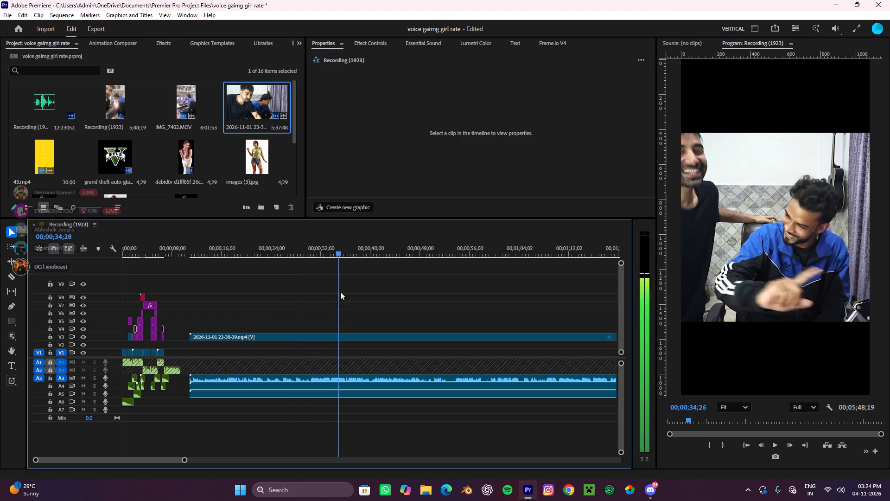
{"action": "left_click_drag", "start_coordinate": [340, 292], "coordinate": [367, 297]}
{"action": "scroll", "coordinate": [370, 319], "scroll_direction": "down", "scroll_amount": 4}
{"action": "key", "text": "space"}
{"action": "scroll", "coordinate": [349, 328], "scroll_direction": "up", "scroll_amount": 3}
{"action": "scroll", "coordinate": [349, 328], "scroll_direction": "down", "scroll_amount": 2, "text": "alt"}
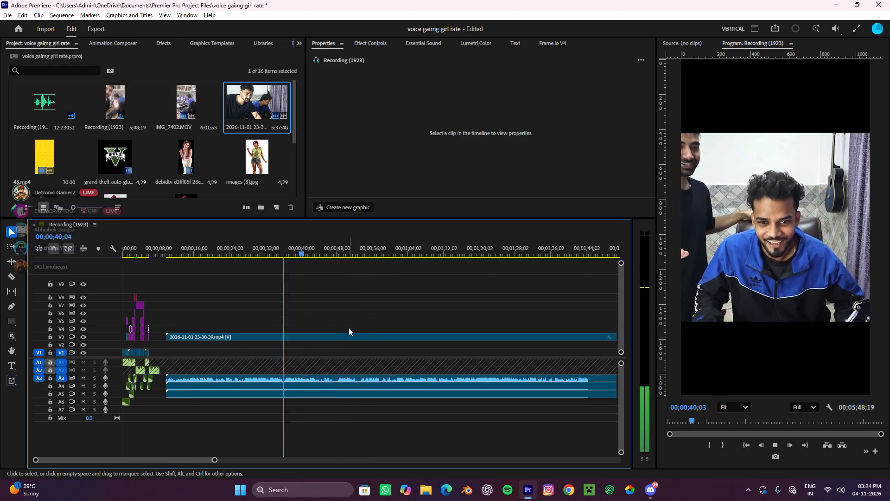
{"action": "scroll", "coordinate": [349, 328], "scroll_direction": "down", "scroll_amount": 9, "text": "alt"}
Scrub and play the recording from about 00;03;45 to 00;04;03 to look for the matching passage.
{"action": "left_click_drag", "start_coordinate": [173, 244], "coordinate": [442, 277]}
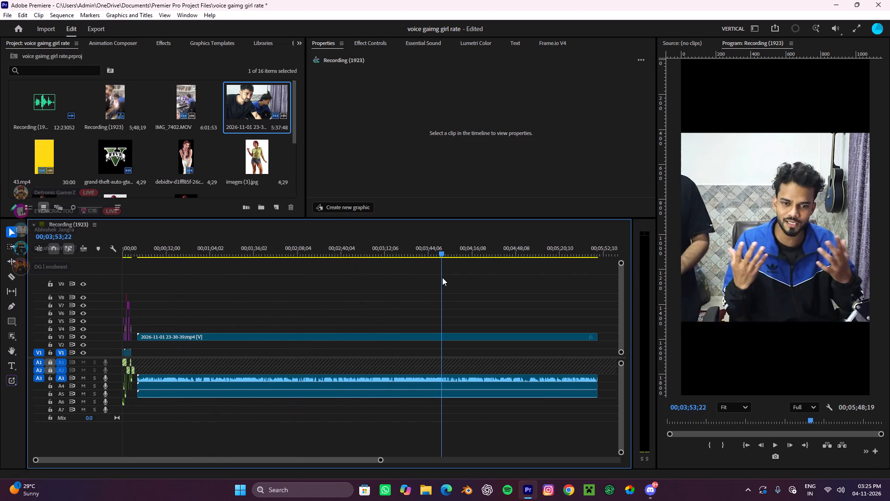
{"action": "left_click_drag", "start_coordinate": [442, 277], "coordinate": [430, 293]}
{"action": "scroll", "coordinate": [430, 293], "scroll_direction": "up", "scroll_amount": 4, "text": "alt"}
{"action": "scroll", "coordinate": [430, 293], "scroll_direction": "down", "scroll_amount": 4}
{"action": "key", "text": "space"}
{"action": "scroll", "coordinate": [447, 313], "scroll_direction": "up", "scroll_amount": 4, "text": "alt"}
{"action": "scroll", "coordinate": [447, 313], "scroll_direction": "up", "scroll_amount": 4}
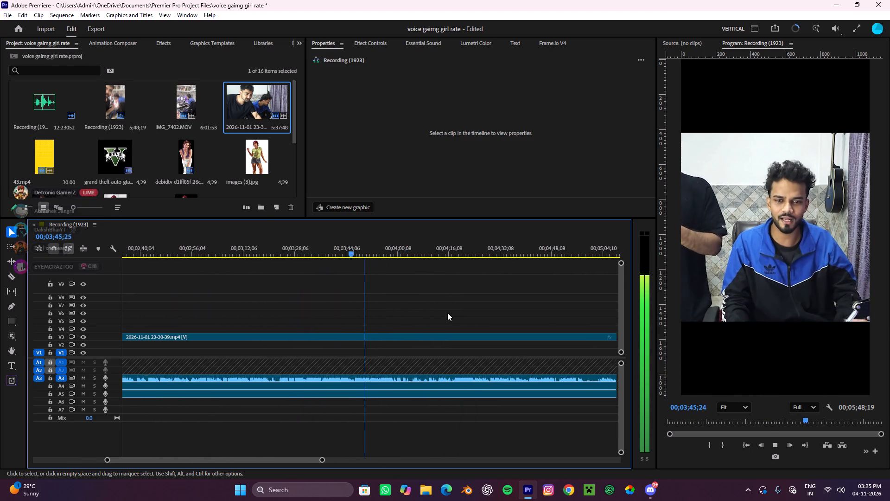
{"action": "left_click_drag", "start_coordinate": [409, 250], "coordinate": [414, 252]}
{"action": "key", "text": "space"}
{"action": "scroll", "coordinate": [427, 286], "scroll_direction": "up", "scroll_amount": 4, "text": "alt"}
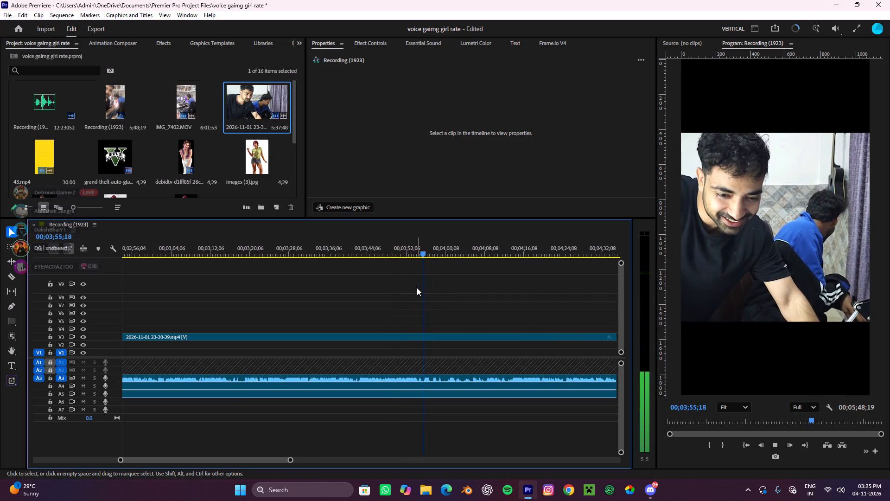
{"action": "scroll", "coordinate": [417, 288], "scroll_direction": "down", "scroll_amount": 4}
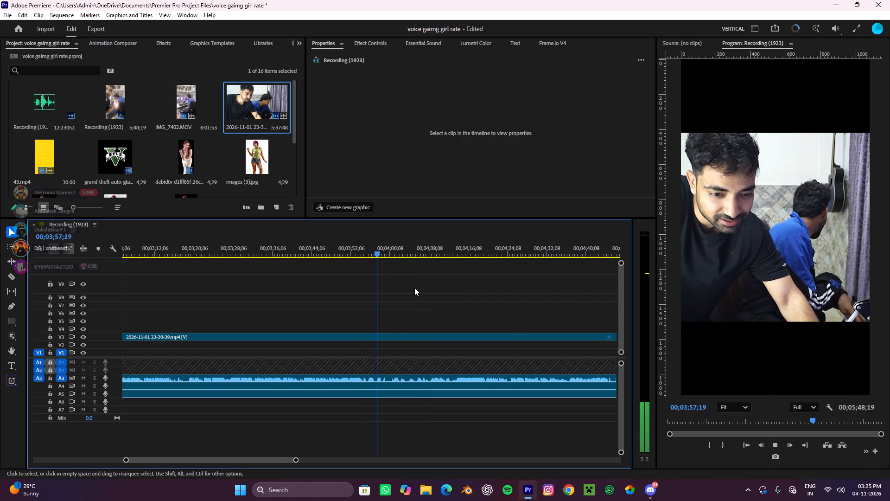
{"action": "scroll", "coordinate": [414, 288], "scroll_direction": "down", "scroll_amount": 6}
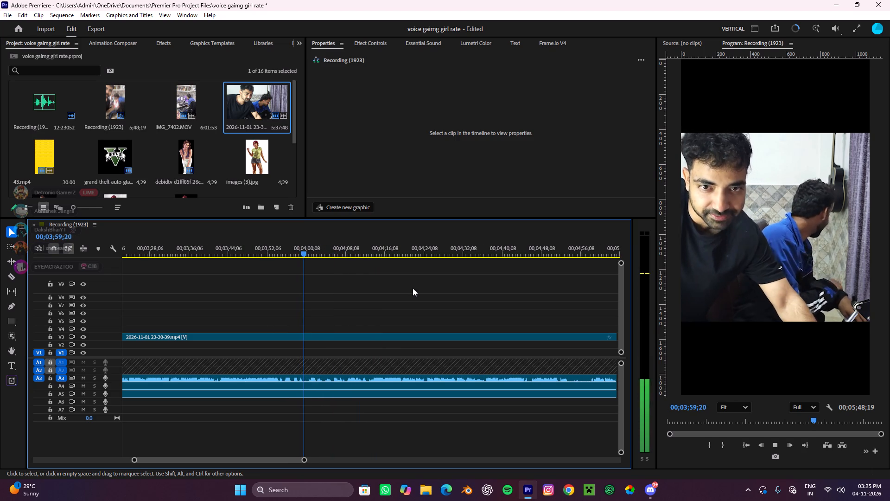
{"action": "scroll", "coordinate": [413, 288], "scroll_direction": "down", "scroll_amount": 3}
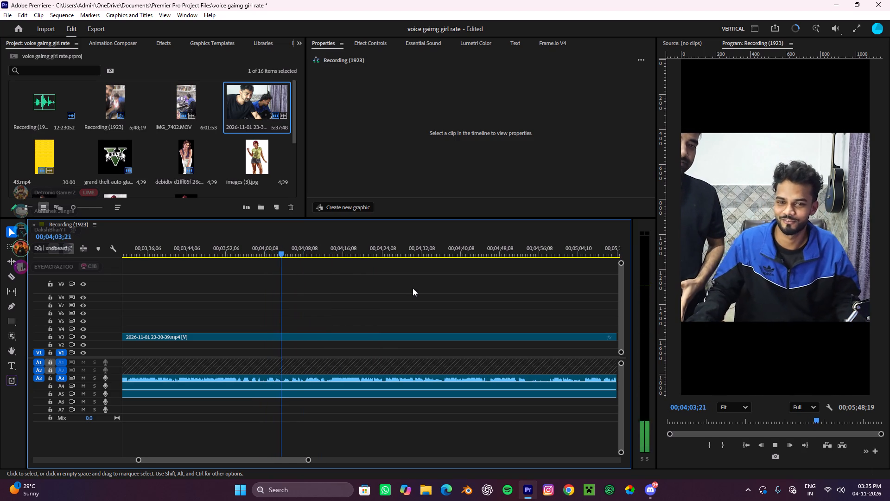
Examine the recording between about 00;04;04 and 00;04;28 to find where the wanted passage begins.
{"action": "key", "text": "space"}
{"action": "scroll", "coordinate": [387, 305], "scroll_direction": "up", "scroll_amount": 4, "text": "alt"}
{"action": "scroll", "coordinate": [387, 305], "scroll_direction": "up", "scroll_amount": 4}
{"action": "key", "text": "space"}
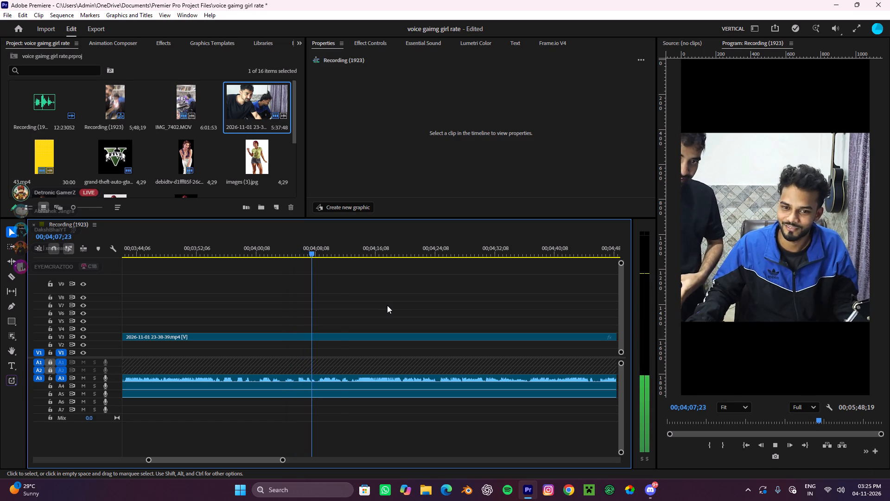
{"action": "scroll", "coordinate": [387, 305], "scroll_direction": "down", "scroll_amount": 8, "text": "alt"}
{"action": "scroll", "coordinate": [388, 307], "scroll_direction": "up", "scroll_amount": 4, "text": "alt"}
{"action": "scroll", "coordinate": [388, 307], "scroll_direction": "down", "scroll_amount": 8}
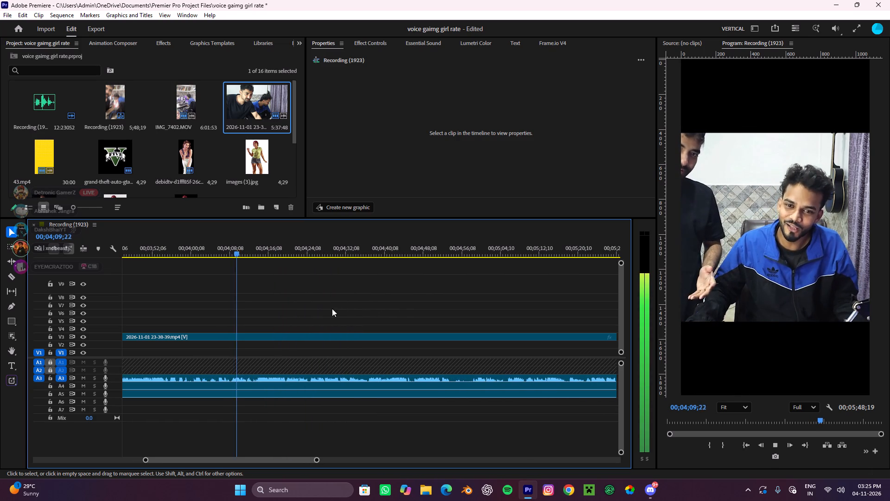
{"action": "left_click_drag", "start_coordinate": [243, 248], "coordinate": [324, 281]}
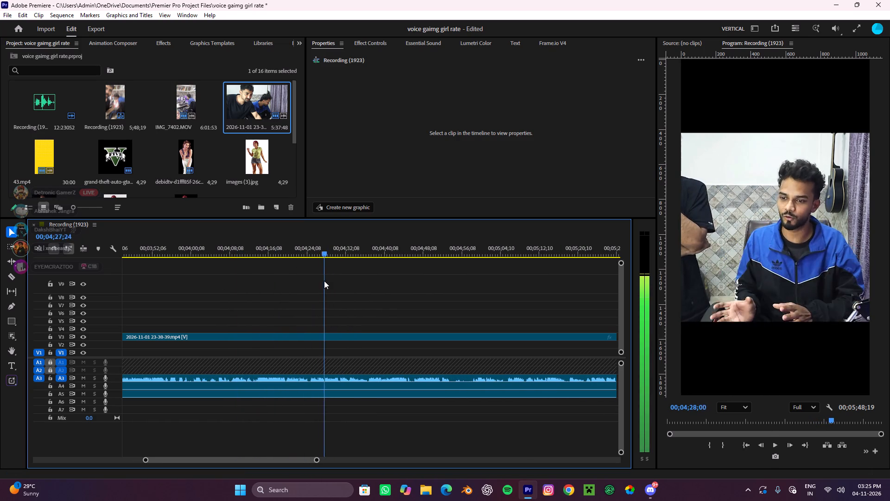
{"action": "left_click_drag", "start_coordinate": [324, 281], "coordinate": [284, 326]}
{"action": "scroll", "coordinate": [284, 326], "scroll_direction": "up", "scroll_amount": 4, "text": "alt"}
{"action": "key", "text": "space"}
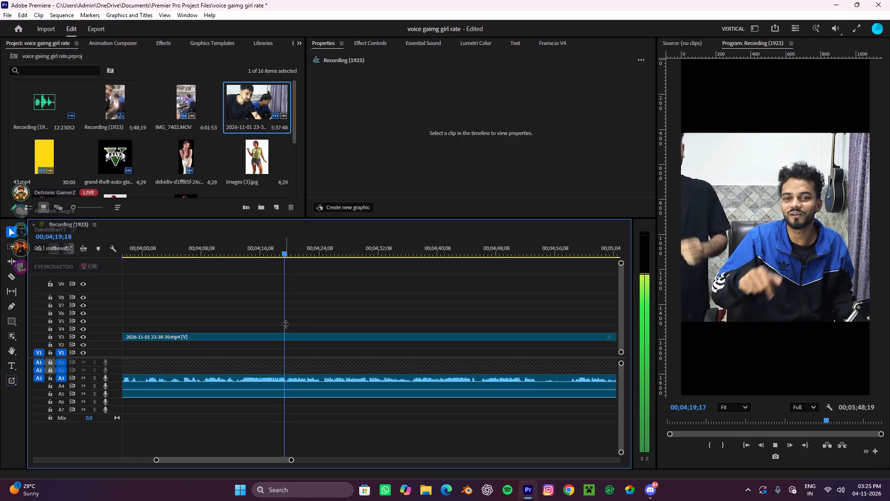
{"action": "key", "text": "space"}
Split the V3 recording at about 00;04;18 and remove the part before the cut with its audio.
{"action": "scroll", "coordinate": [287, 324], "scroll_direction": "up", "scroll_amount": 3, "text": "alt"}
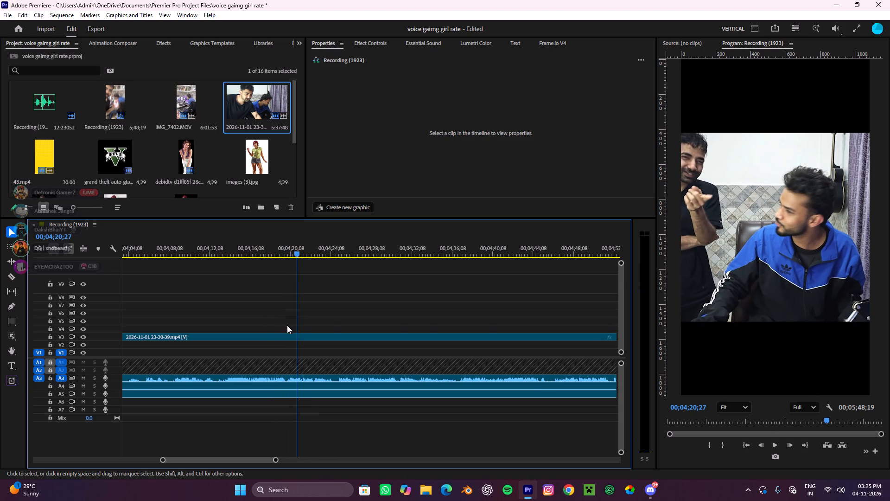
{"action": "key", "text": "c"}
{"action": "left_click", "coordinate": [268, 335]}
{"action": "key", "text": "v"}
{"action": "left_click", "coordinate": [224, 338]}
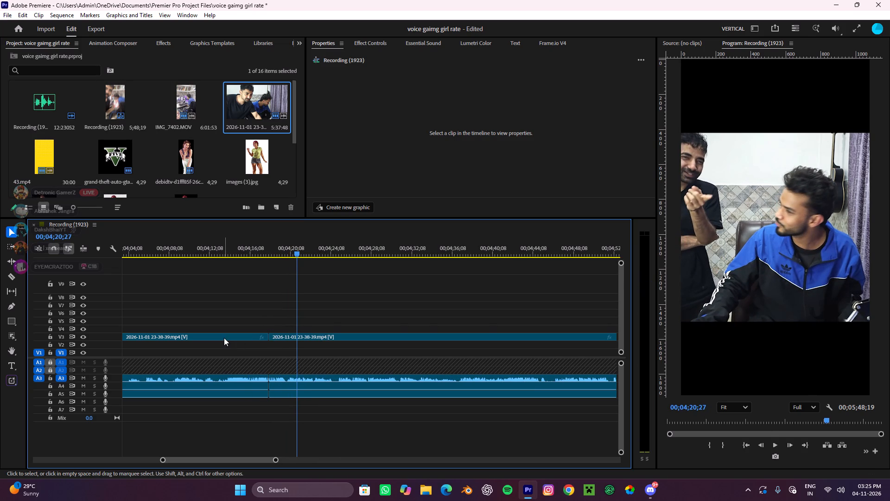
{"action": "key", "text": "ctrl+x"}
{"action": "scroll", "coordinate": [238, 331], "scroll_direction": "down", "scroll_amount": 13, "text": "alt"}
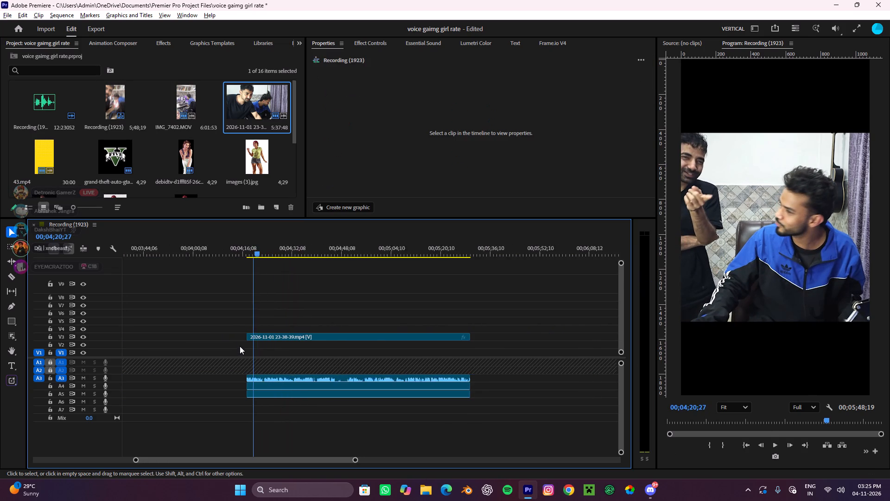
Move the remaining recording to V1 with its audio, butting its start against the end of the last 43.mp4 clip.
{"action": "scroll", "coordinate": [240, 346], "scroll_direction": "up", "scroll_amount": 5}
{"action": "left_click_drag", "start_coordinate": [435, 338], "coordinate": [110, 368]}
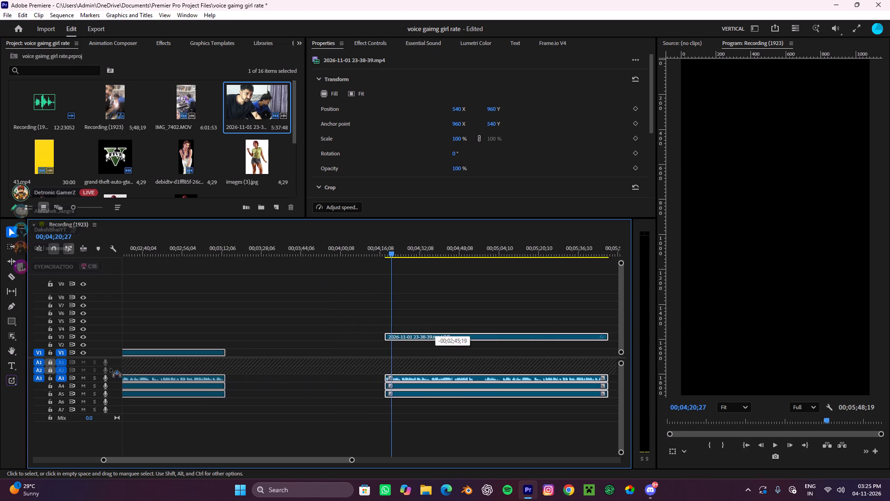
{"action": "left_click_drag", "start_coordinate": [110, 368], "coordinate": [221, 346]}
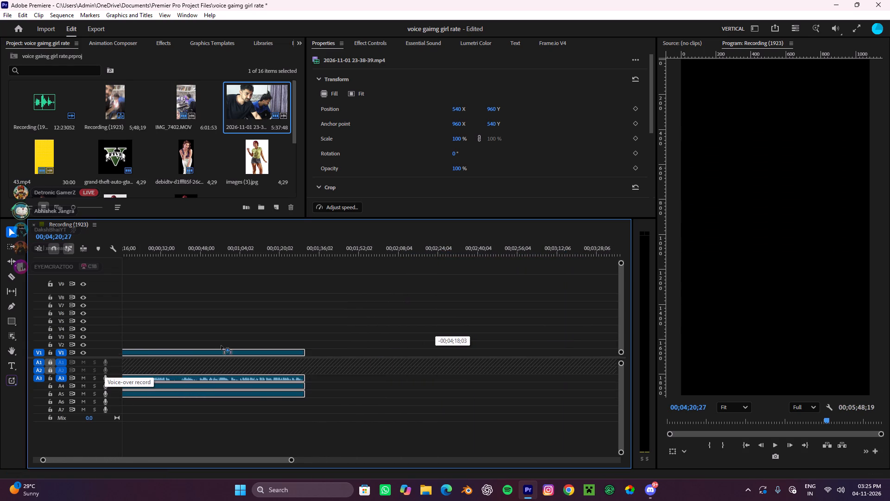
{"action": "left_click_drag", "start_coordinate": [221, 346], "coordinate": [252, 356]}
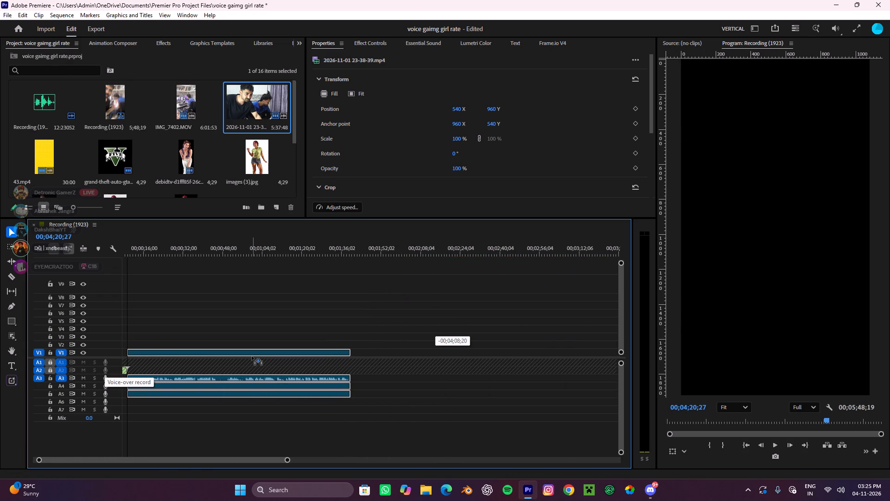
{"action": "left_click_drag", "start_coordinate": [252, 356], "coordinate": [253, 355]}
{"action": "left_click", "coordinate": [116, 241]}
{"action": "left_click", "coordinate": [123, 243]}
{"action": "scroll", "coordinate": [136, 278], "scroll_direction": "up", "scroll_amount": 5, "text": "alt"}
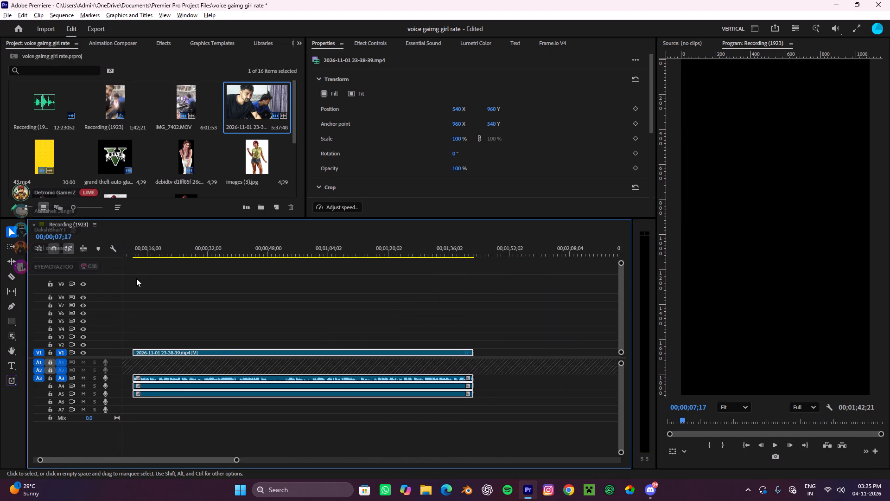
{"action": "scroll", "coordinate": [136, 278], "scroll_direction": "up", "scroll_amount": 15, "text": "alt"}
{"action": "scroll", "coordinate": [140, 363], "scroll_direction": "up", "scroll_amount": 10, "text": "alt"}
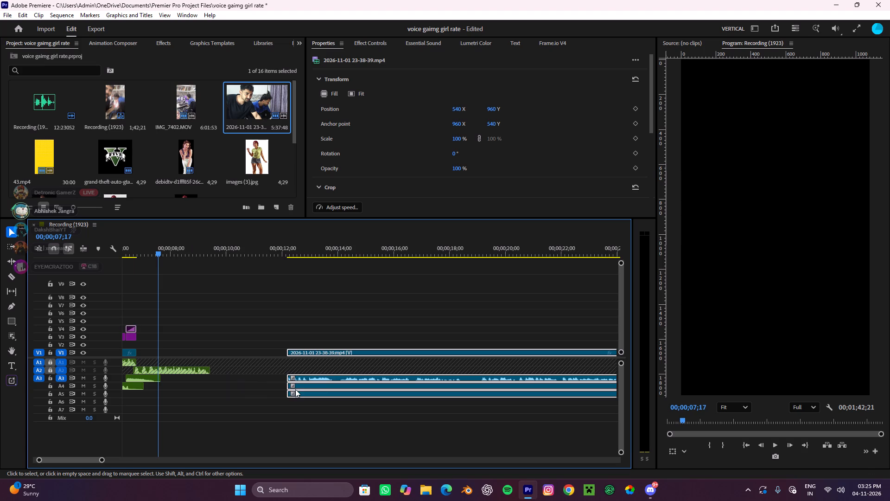
{"action": "scroll", "coordinate": [226, 363], "scroll_direction": "up", "scroll_amount": 9, "text": "alt"}
{"action": "left_click_drag", "start_coordinate": [523, 350], "coordinate": [269, 360]}
{"action": "scroll", "coordinate": [226, 364], "scroll_direction": "up", "scroll_amount": 4}
Unlink the moved recording's audio from its video and remove its extra audio clips on A4 and A5.
{"action": "right_click", "coordinate": [247, 351]}
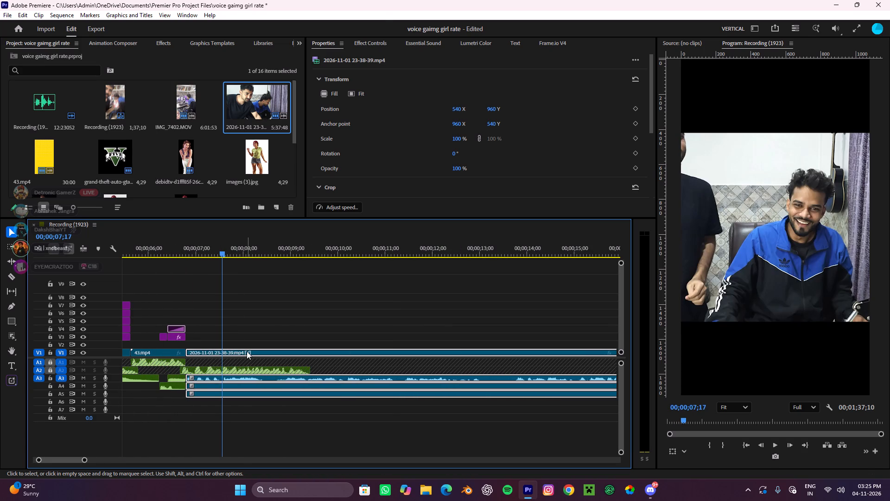
{"action": "left_click", "coordinate": [288, 180]}
{"action": "left_click_drag", "start_coordinate": [313, 420], "coordinate": [303, 393]}
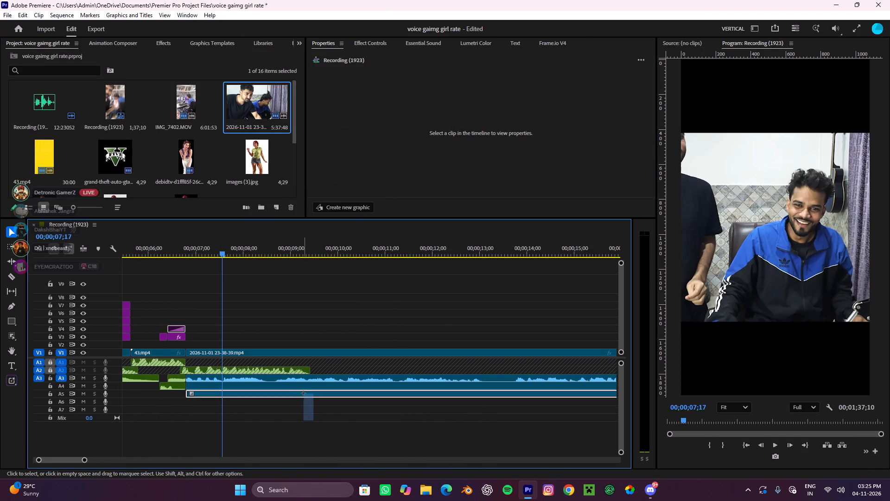
{"action": "left_click_drag", "start_coordinate": [303, 393], "coordinate": [302, 388]}
{"action": "key", "text": "ctrl+x"}
Relink the recording's video on V1 with its remaining audio on A3.
{"action": "left_click_drag", "start_coordinate": [300, 327], "coordinate": [300, 395]}
{"action": "left_click_drag", "start_coordinate": [304, 349], "coordinate": [303, 387]}
{"action": "left_click", "coordinate": [322, 334]}
{"action": "left_click_drag", "start_coordinate": [323, 343], "coordinate": [319, 407]}
{"action": "right_click", "coordinate": [325, 353]}
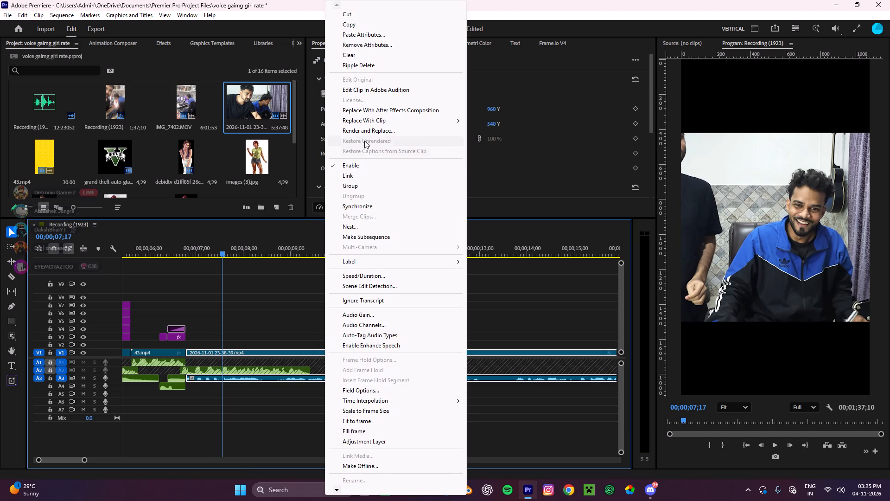
{"action": "left_click", "coordinate": [364, 175]}
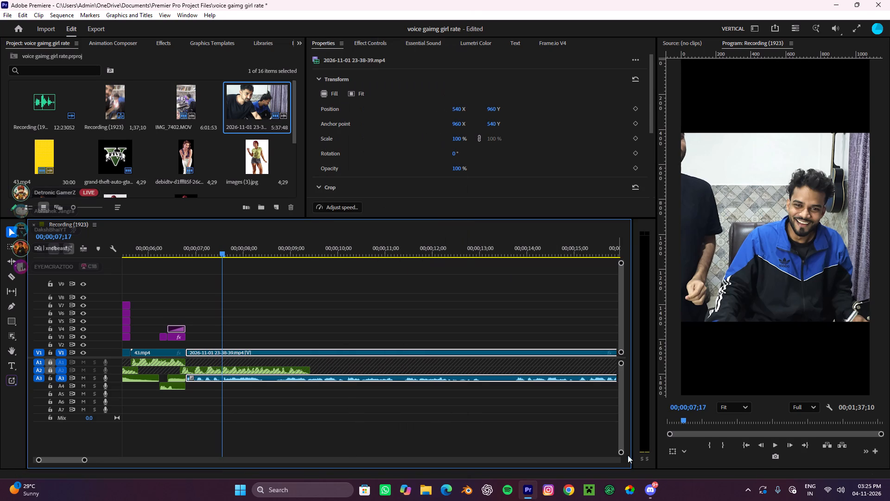
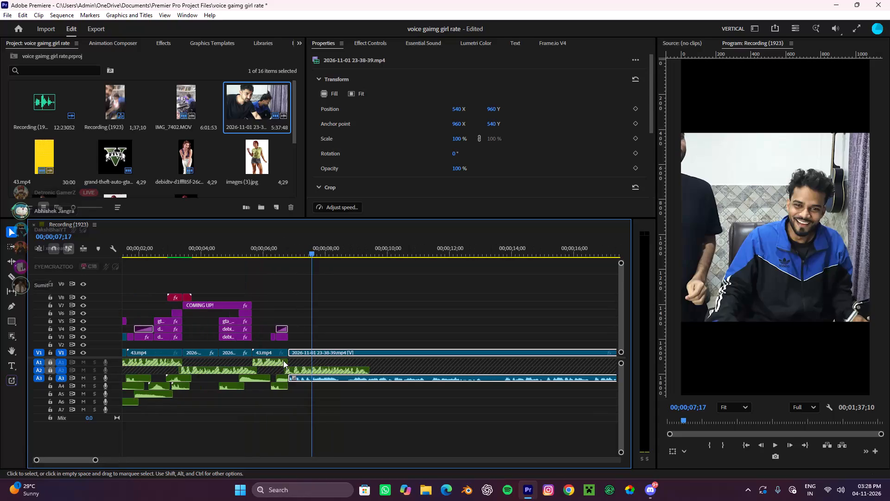
Deselect the recording and return the playhead to 00;00;05;27 in the last 43.mp4 clip to check the lead-in to the recording.
{"action": "left_click_drag", "start_coordinate": [307, 254], "coordinate": [262, 336]}
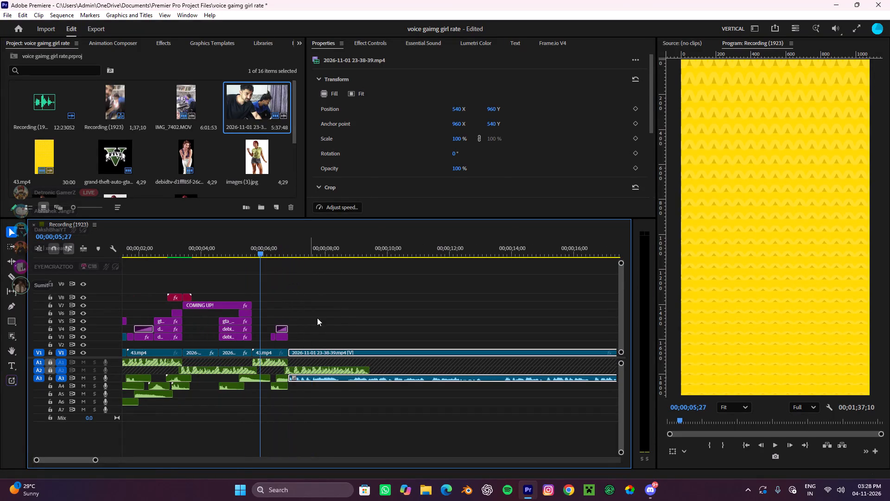
{"action": "left_click", "coordinate": [338, 310]}
{"action": "scroll", "coordinate": [333, 317], "scroll_direction": "up", "scroll_amount": 9, "text": "alt"}
{"action": "left_click", "coordinate": [333, 317]}
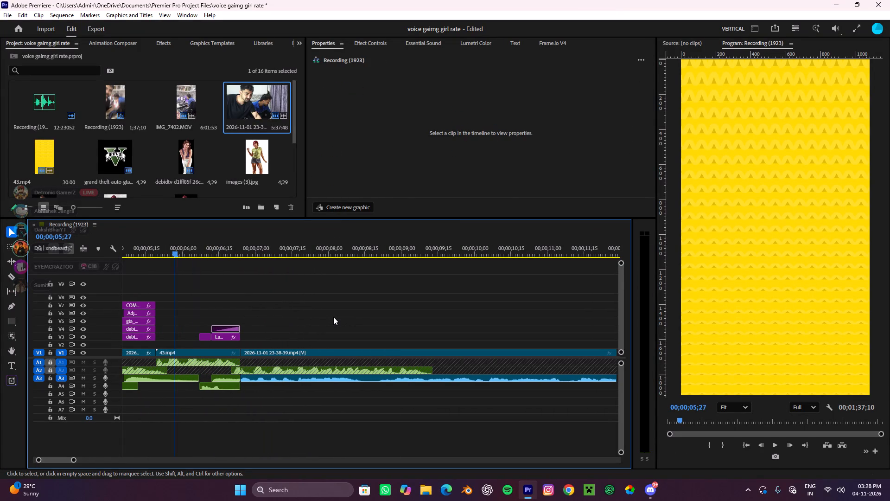
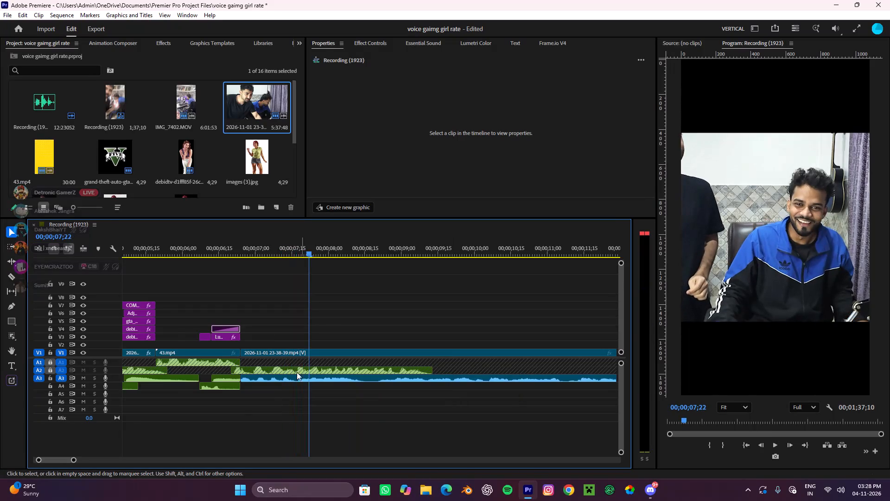
Extend the second Lucia clip on V3 to about 00;00;06;29 and the V4 clip above it to 14 frames.
{"action": "scroll", "coordinate": [256, 366], "scroll_direction": "up", "scroll_amount": 5, "text": "alt"}
{"action": "left_click_drag", "start_coordinate": [235, 336], "coordinate": [245, 343]}
{"action": "left_click_drag", "start_coordinate": [234, 327], "coordinate": [242, 328]}
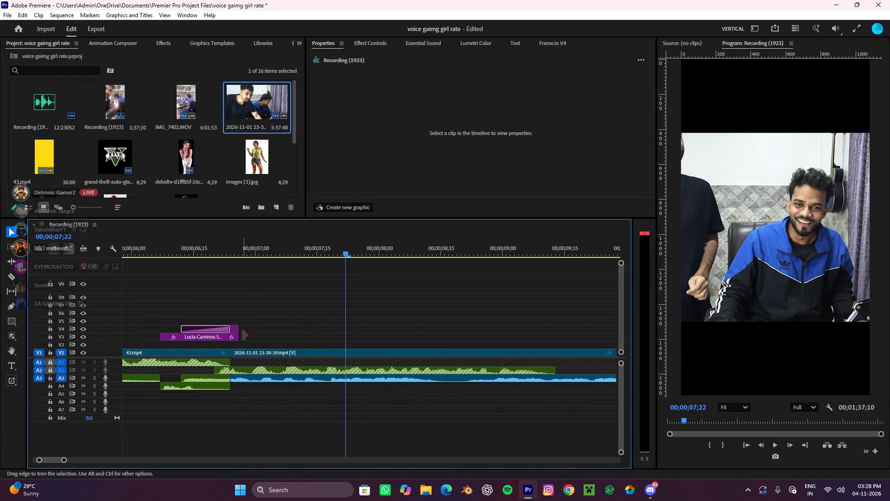
{"action": "left_click_drag", "start_coordinate": [243, 336], "coordinate": [257, 336]}
{"action": "left_click_drag", "start_coordinate": [242, 330], "coordinate": [247, 330]}
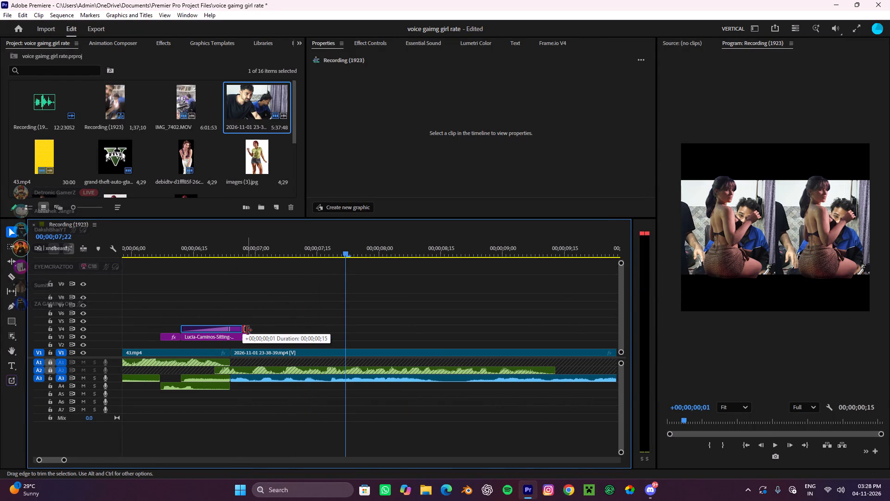
{"action": "left_click_drag", "start_coordinate": [247, 330], "coordinate": [240, 336]}
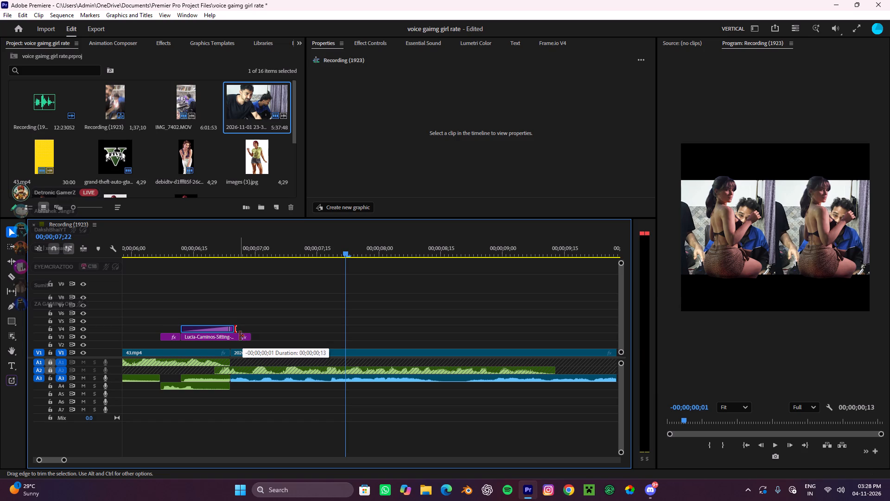
{"action": "left_click_drag", "start_coordinate": [240, 336], "coordinate": [242, 341]}
Lengthen the transition on the V4 clip so it reaches the clip's new end.
{"action": "left_click", "coordinate": [218, 329]}
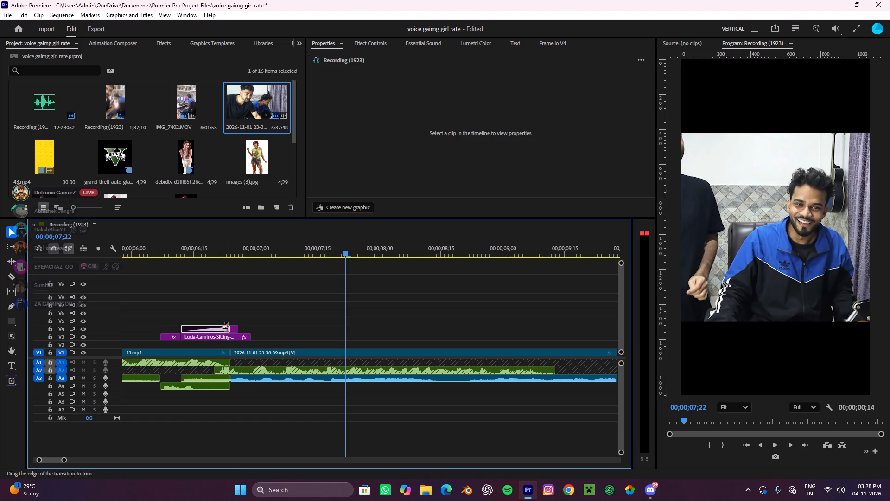
{"action": "left_click_drag", "start_coordinate": [230, 328], "coordinate": [251, 333]}
{"action": "left_click", "coordinate": [286, 317]}
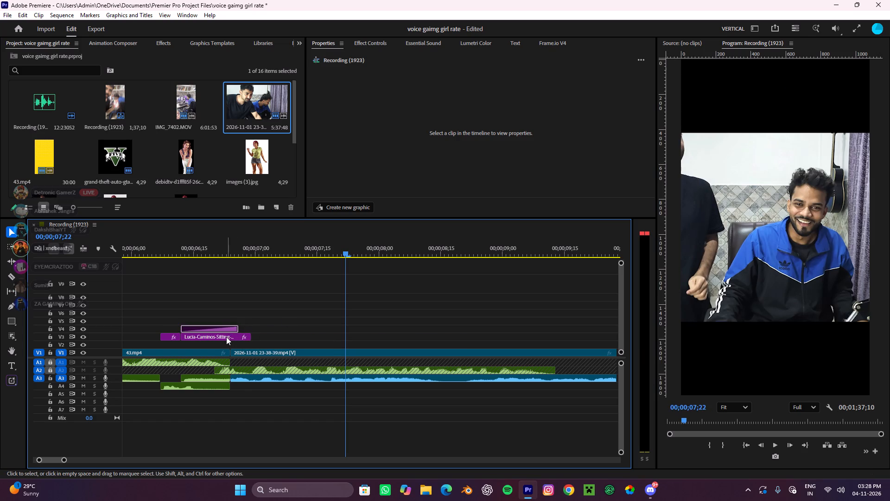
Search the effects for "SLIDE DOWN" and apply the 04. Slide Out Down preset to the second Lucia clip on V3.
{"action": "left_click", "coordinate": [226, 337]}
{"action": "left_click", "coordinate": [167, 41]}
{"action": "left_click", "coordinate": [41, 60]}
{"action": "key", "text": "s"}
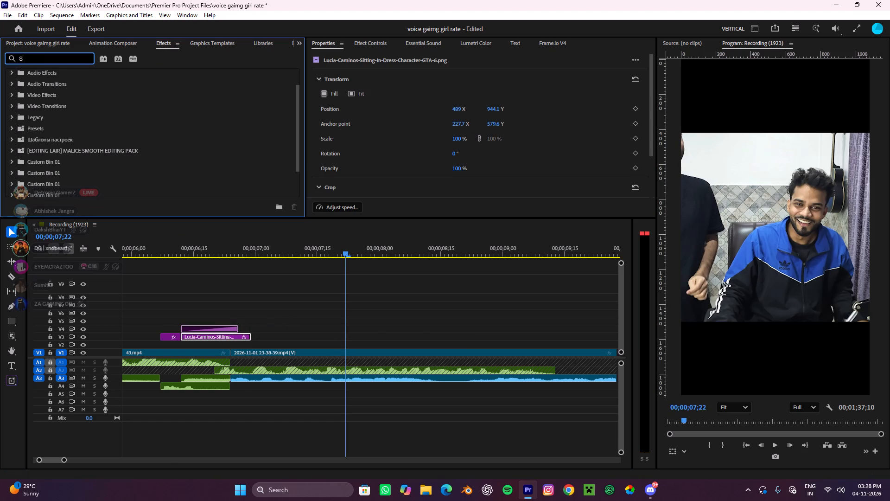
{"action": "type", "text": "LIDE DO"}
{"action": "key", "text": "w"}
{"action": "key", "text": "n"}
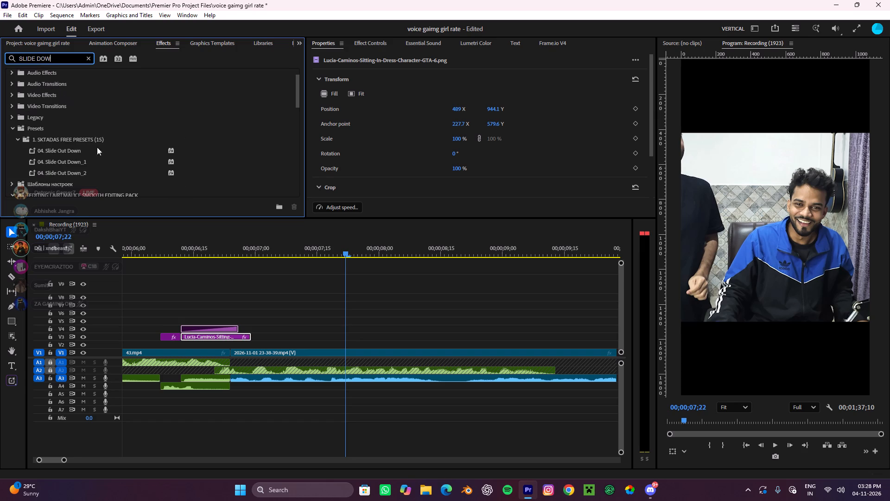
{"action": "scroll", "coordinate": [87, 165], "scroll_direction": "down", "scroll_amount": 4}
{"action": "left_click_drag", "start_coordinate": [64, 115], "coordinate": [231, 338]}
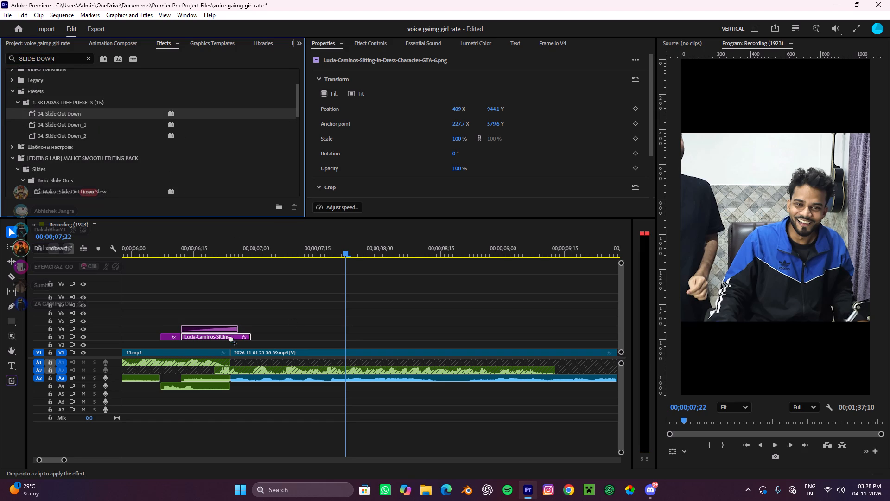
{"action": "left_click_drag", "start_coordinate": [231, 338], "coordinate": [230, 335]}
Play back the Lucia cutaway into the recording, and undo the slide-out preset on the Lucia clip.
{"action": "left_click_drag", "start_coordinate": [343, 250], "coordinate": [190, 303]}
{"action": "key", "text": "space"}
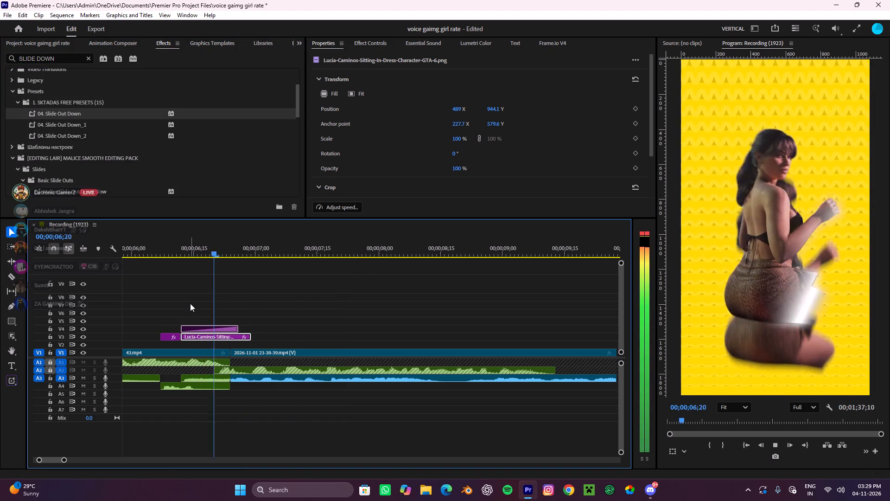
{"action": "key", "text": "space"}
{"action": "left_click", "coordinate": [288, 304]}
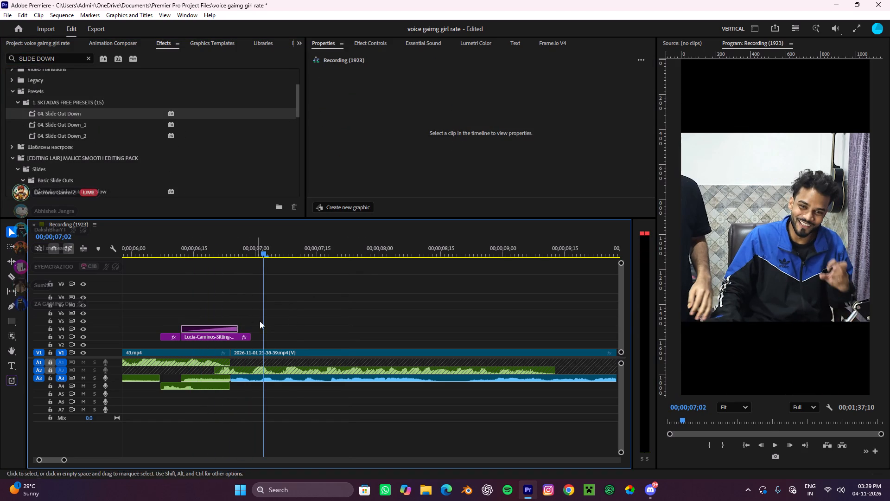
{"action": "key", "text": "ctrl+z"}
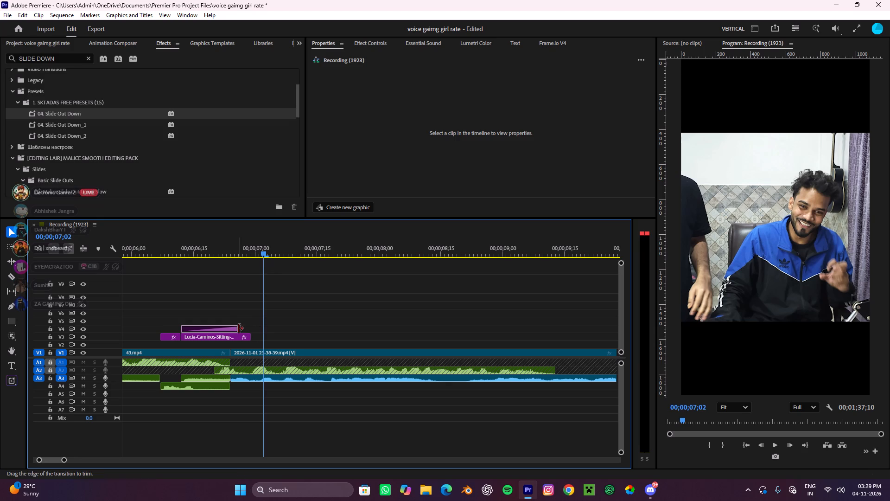
Extend the V4 clip to end level with the Lucia clip below it.
{"action": "left_click_drag", "start_coordinate": [239, 327], "coordinate": [251, 347]}
{"action": "left_click", "coordinate": [276, 331]}
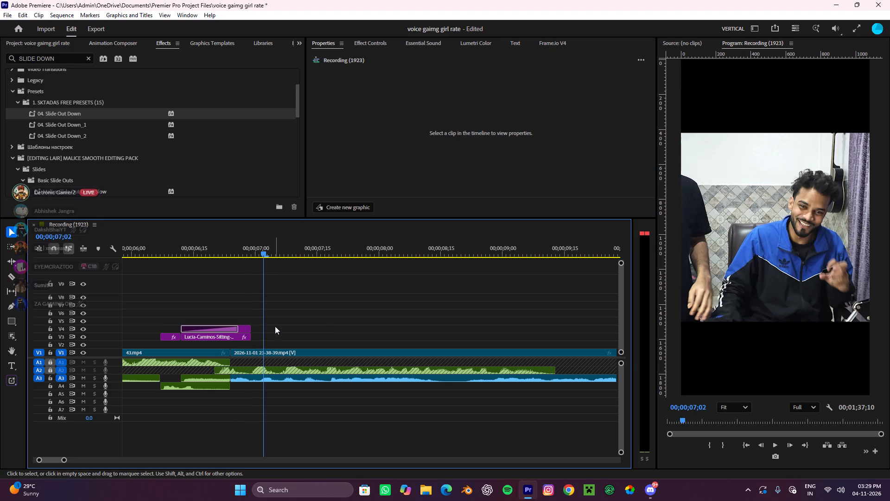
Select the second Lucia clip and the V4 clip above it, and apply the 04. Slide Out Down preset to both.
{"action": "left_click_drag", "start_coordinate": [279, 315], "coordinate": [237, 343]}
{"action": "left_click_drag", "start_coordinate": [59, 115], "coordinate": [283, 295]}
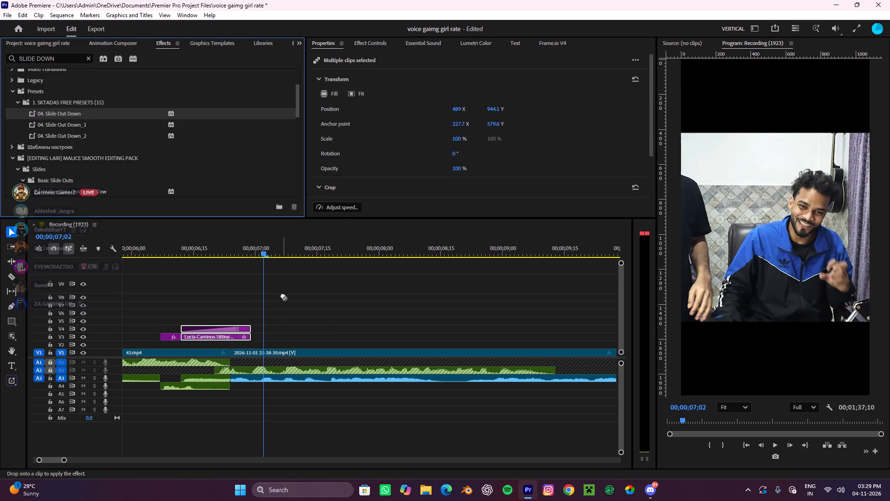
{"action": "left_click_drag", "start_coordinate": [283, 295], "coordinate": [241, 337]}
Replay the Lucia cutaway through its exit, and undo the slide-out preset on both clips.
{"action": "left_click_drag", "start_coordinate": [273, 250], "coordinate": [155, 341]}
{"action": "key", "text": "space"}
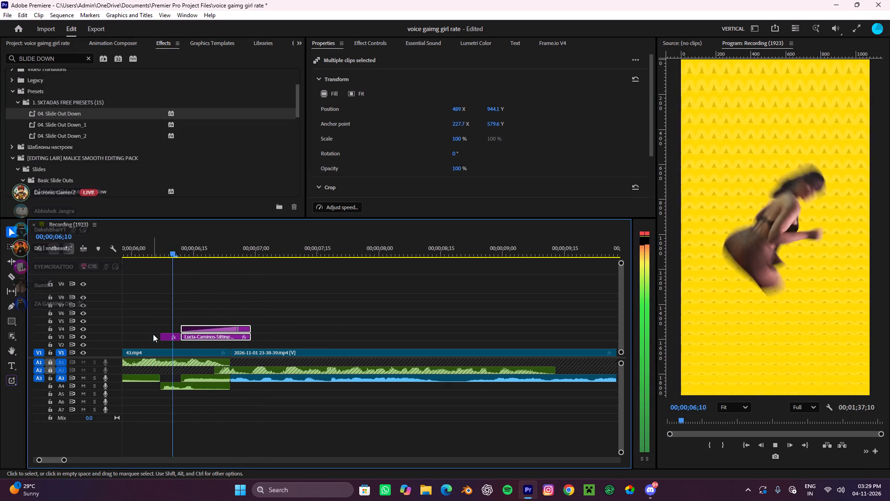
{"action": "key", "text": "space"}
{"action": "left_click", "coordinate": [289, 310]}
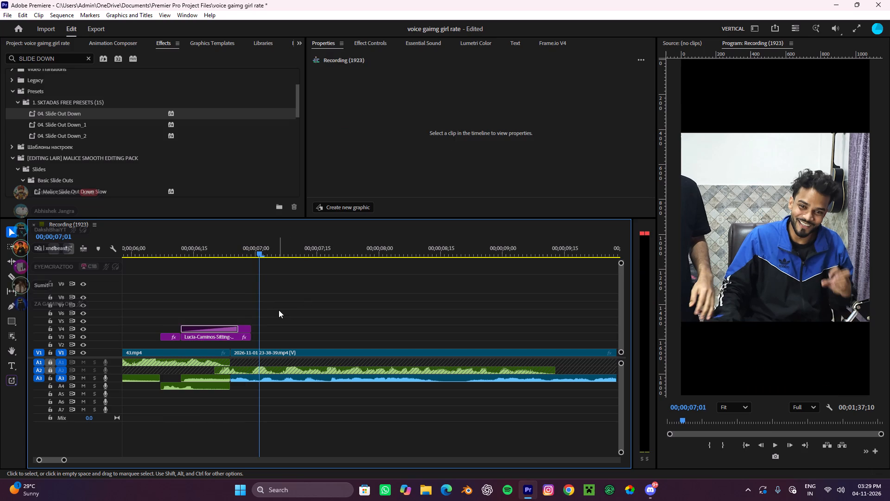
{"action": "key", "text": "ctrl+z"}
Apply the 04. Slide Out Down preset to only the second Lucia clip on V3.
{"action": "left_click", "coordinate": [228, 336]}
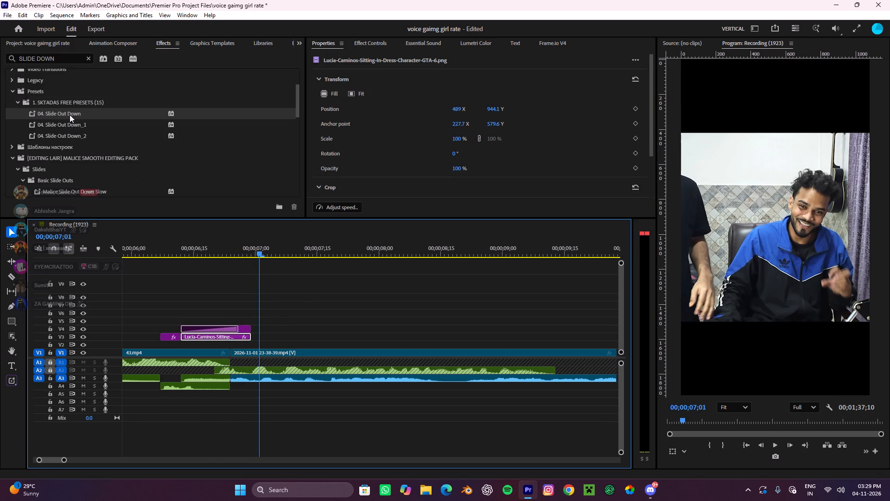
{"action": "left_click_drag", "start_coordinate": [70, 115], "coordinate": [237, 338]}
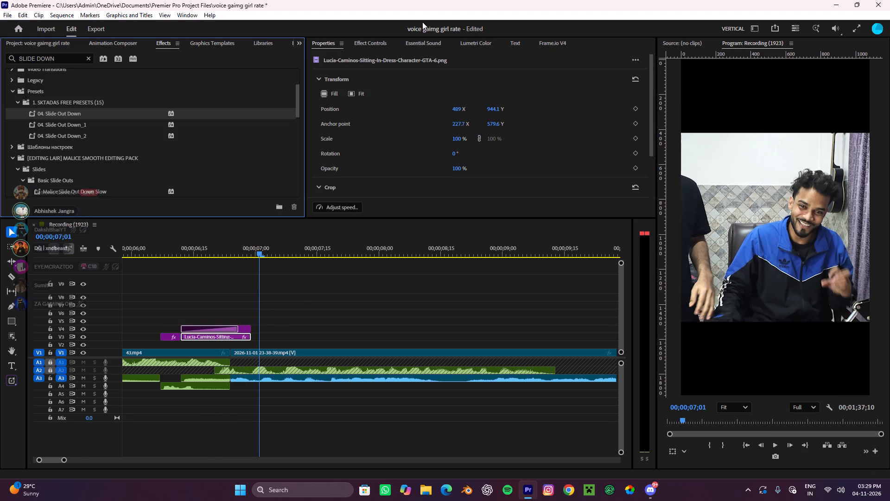
Turn off Pin to Clip for the Lucia clip's effect timeline and inspect the slide-out Position keyframes beyond the clip's end.
{"action": "left_click", "coordinate": [360, 42]}
{"action": "scroll", "coordinate": [356, 135], "scroll_direction": "down", "scroll_amount": 19}
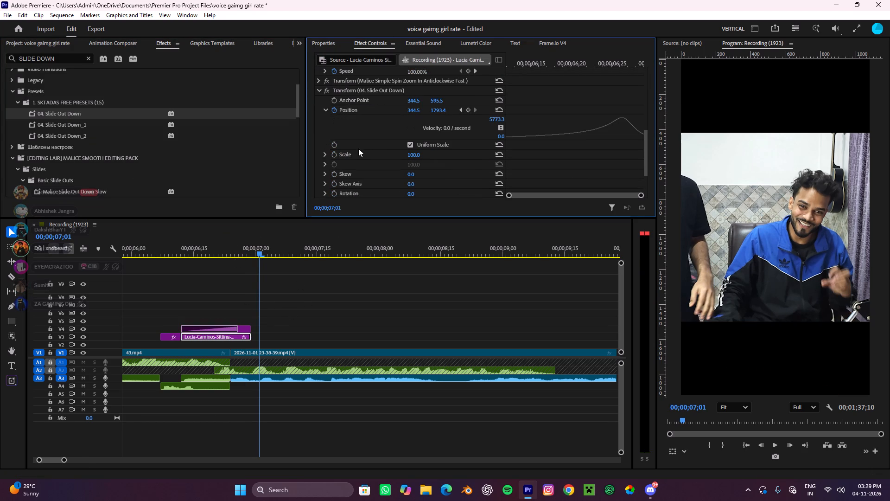
{"action": "right_click", "coordinate": [385, 44]}
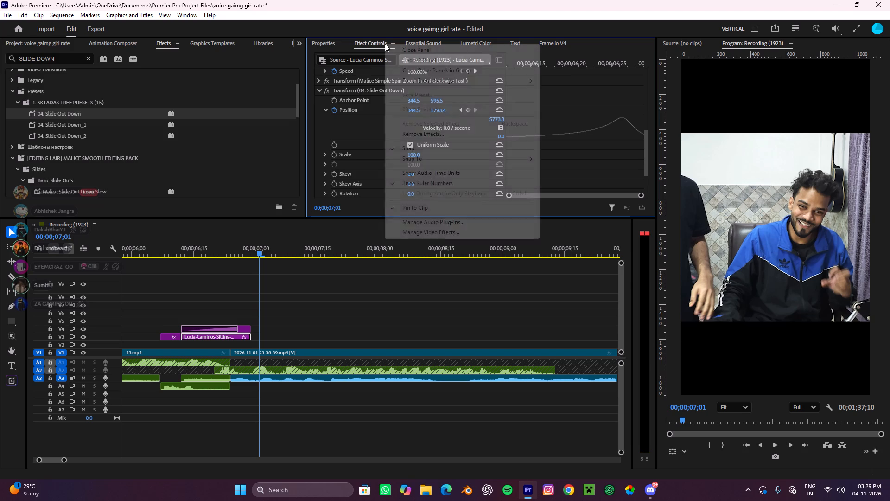
{"action": "left_click", "coordinate": [404, 209]}
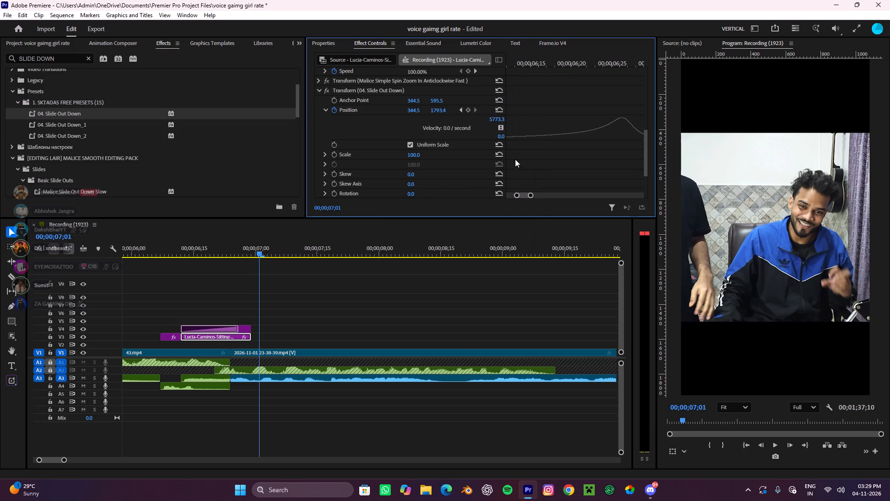
{"action": "left_click", "coordinate": [517, 196]}
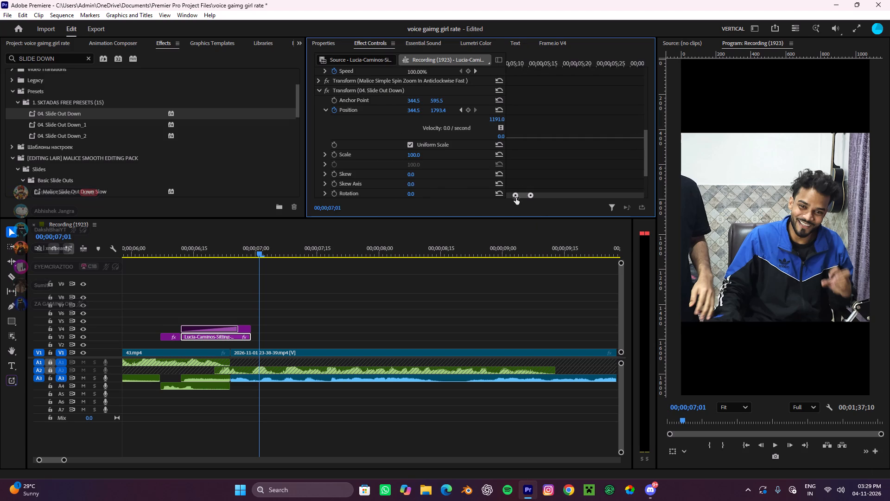
{"action": "scroll", "coordinate": [573, 141], "scroll_direction": "up", "scroll_amount": 3}
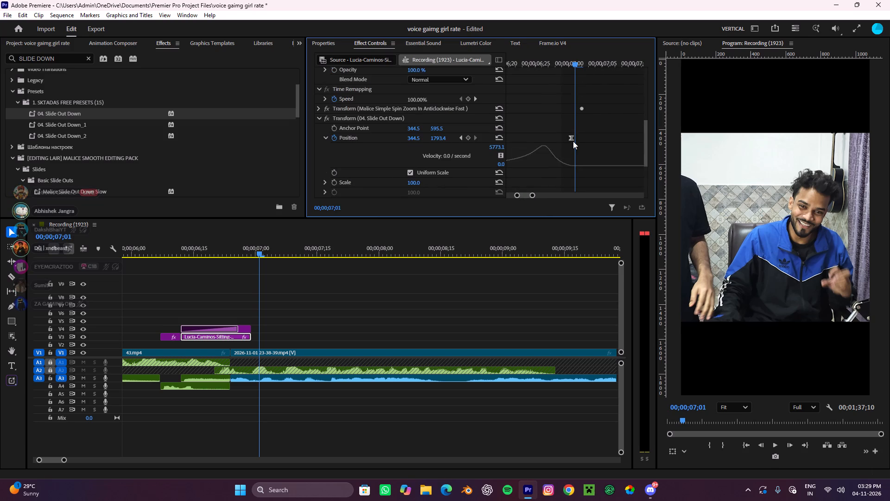
{"action": "scroll", "coordinate": [573, 141], "scroll_direction": "down", "scroll_amount": 3}
{"action": "scroll", "coordinate": [526, 144], "scroll_direction": "up", "scroll_amount": 2}
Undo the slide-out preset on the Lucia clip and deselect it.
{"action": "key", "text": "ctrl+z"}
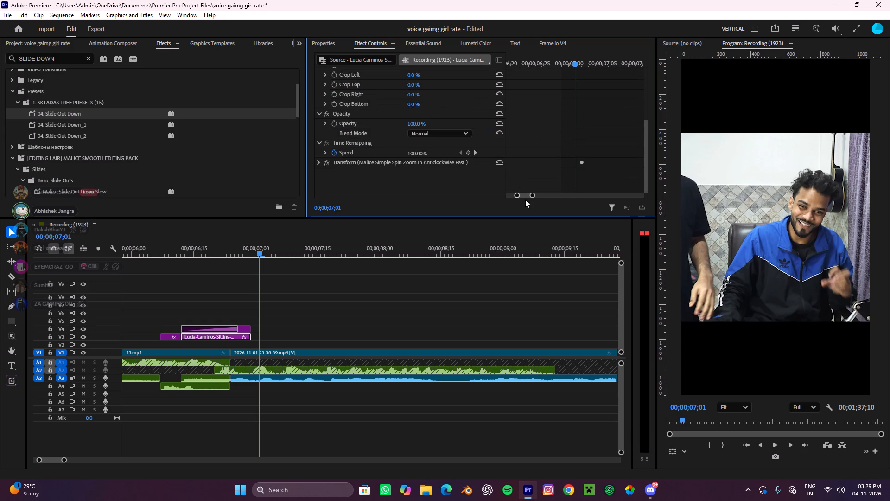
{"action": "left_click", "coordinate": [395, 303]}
Play the Lucia cutaway from about 00;00;06;01 into the start of the recording to check its exit.
{"action": "left_click_drag", "start_coordinate": [266, 248], "coordinate": [133, 278]}
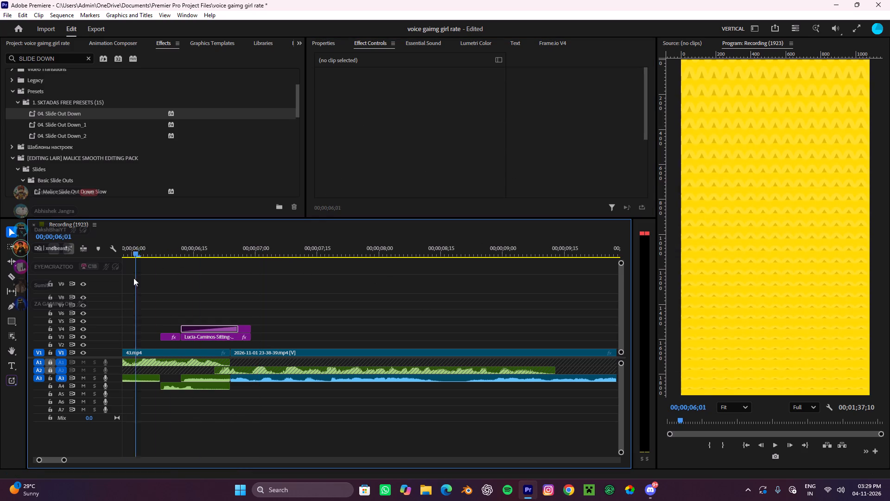
{"action": "left_click_drag", "start_coordinate": [133, 278], "coordinate": [131, 280]}
{"action": "key", "text": "space"}
{"action": "key", "text": "space"}
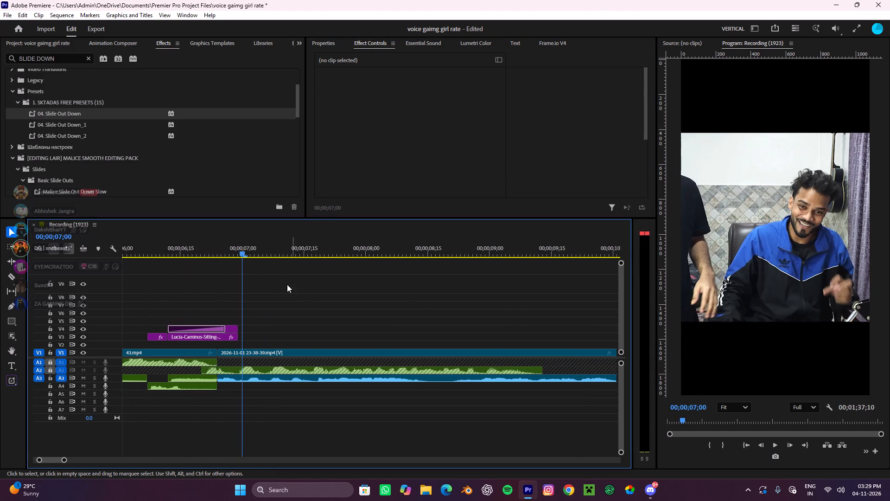
Park the playhead at 00;00;06;26, select the second Lucia clip, and clear the effects search for a new exit effect.
{"action": "left_click_drag", "start_coordinate": [247, 257], "coordinate": [239, 262]}
{"action": "left_click_drag", "start_coordinate": [240, 251], "coordinate": [222, 277]}
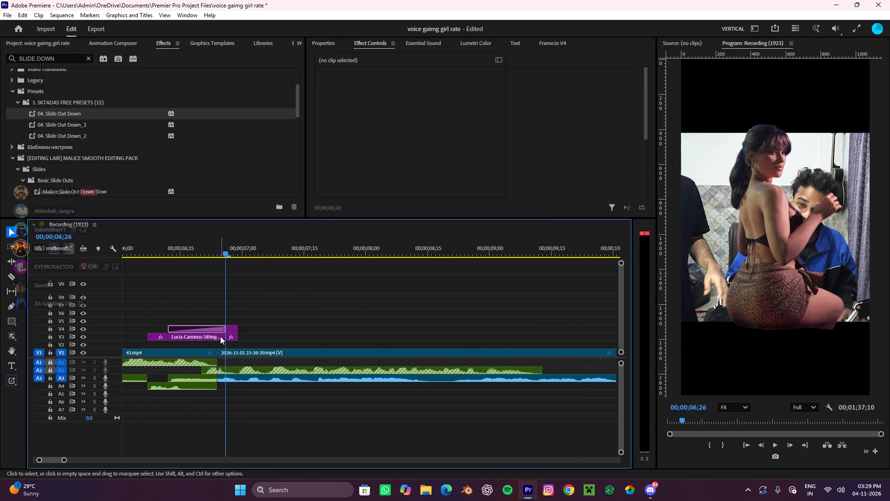
{"action": "left_click", "coordinate": [220, 337]}
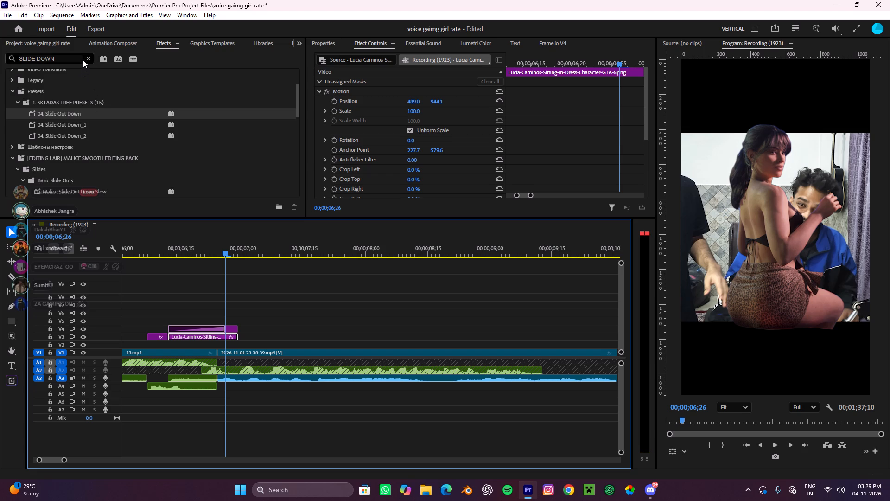
{"action": "left_click", "coordinate": [86, 54]}
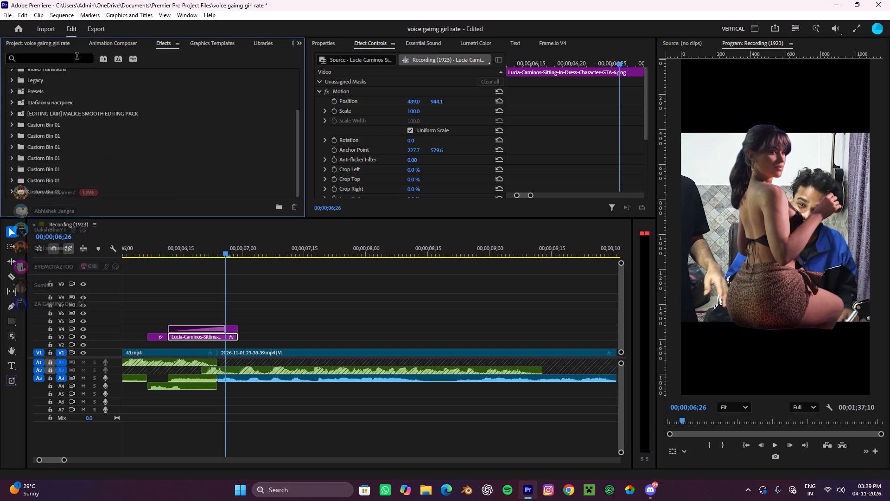
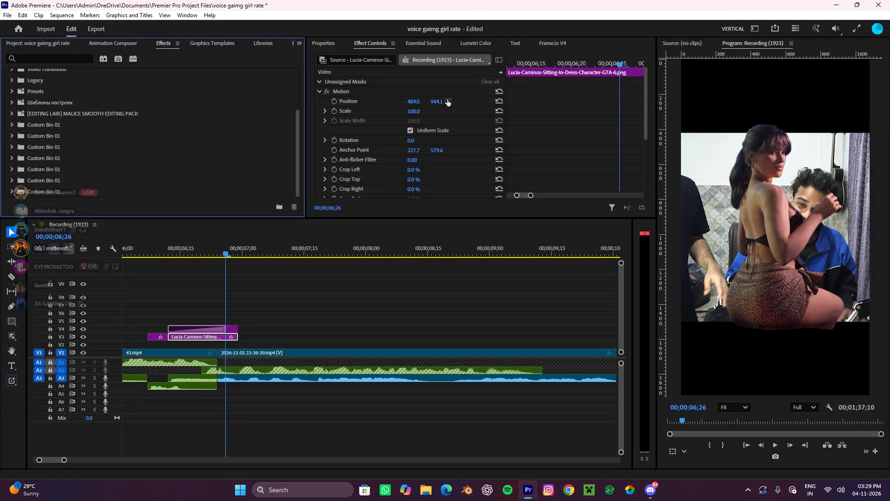
Search the effects for SLIDE DOWN and look through the slide-out presets for a suitable Lucia exit.
{"action": "left_click", "coordinate": [44, 58]}
{"action": "type", "text": "SW"}
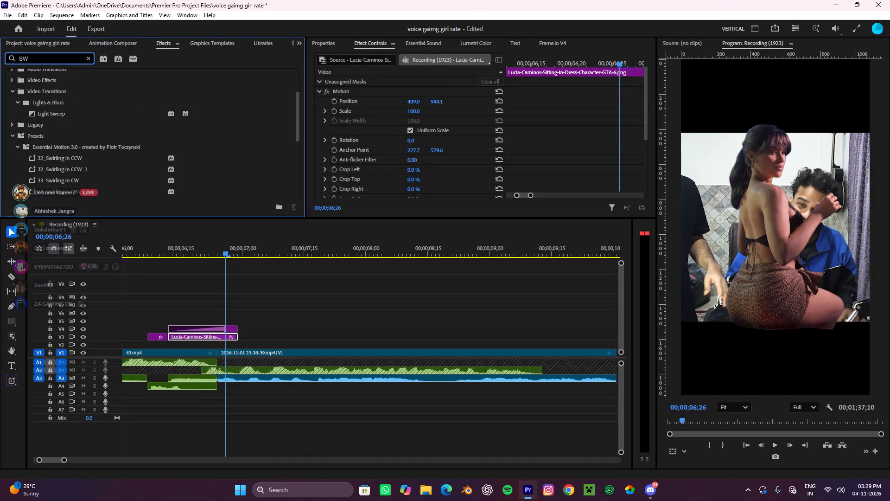
{"action": "key", "text": "BackSpace"}
{"action": "type", "text": "LI"}
{"action": "key", "text": "d"}
{"action": "key", "text": "e"}
{"action": "key", "text": "space"}
{"action": "key", "text": "d"}
{"action": "type", "text": "OW"}
{"action": "key", "text": "n"}
{"action": "scroll", "coordinate": [77, 121], "scroll_direction": "down", "scroll_amount": 9}
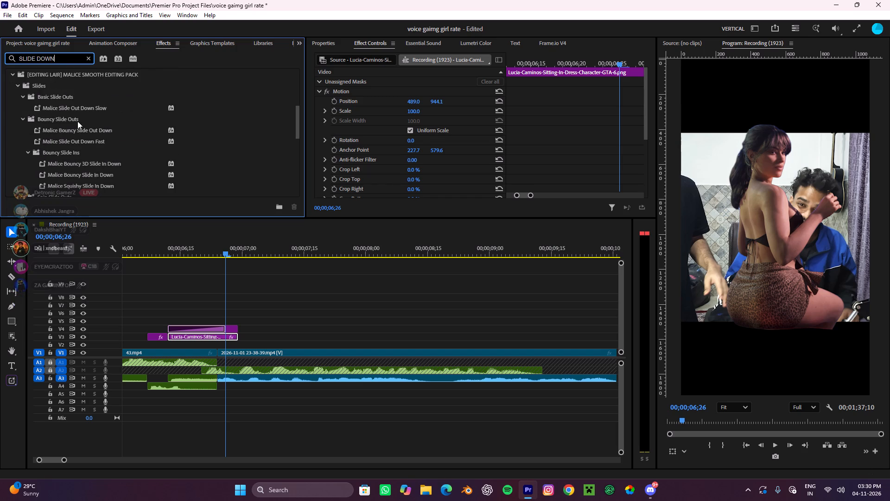
{"action": "scroll", "coordinate": [77, 121], "scroll_direction": "down", "scroll_amount": 4}
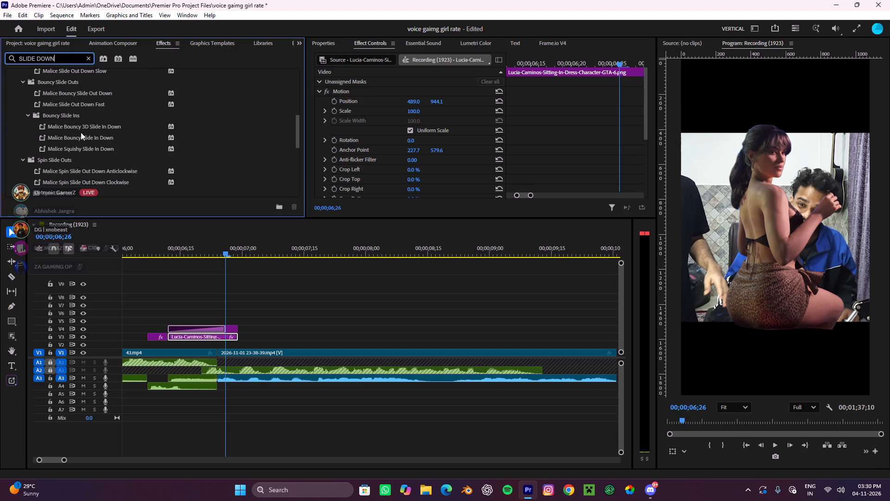
{"action": "scroll", "coordinate": [89, 124], "scroll_direction": "up", "scroll_amount": 3}
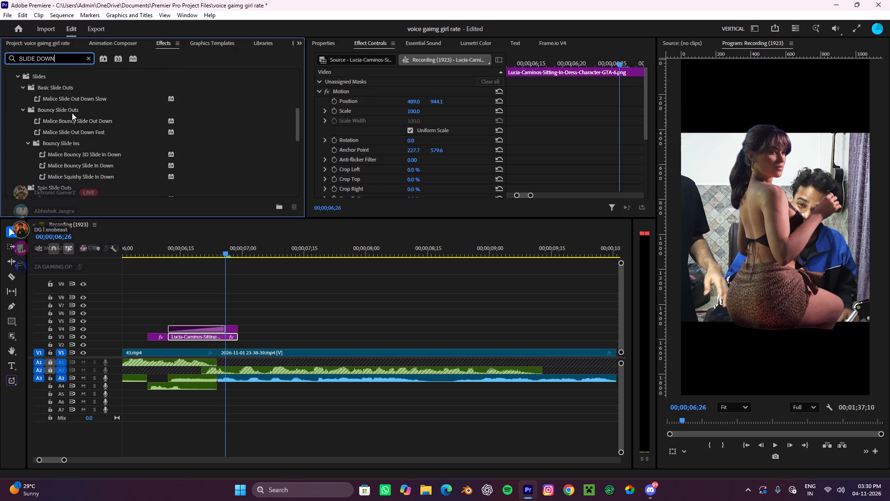
{"action": "scroll", "coordinate": [62, 108], "scroll_direction": "up", "scroll_amount": 10}
{"action": "scroll", "coordinate": [63, 120], "scroll_direction": "down", "scroll_amount": 4}
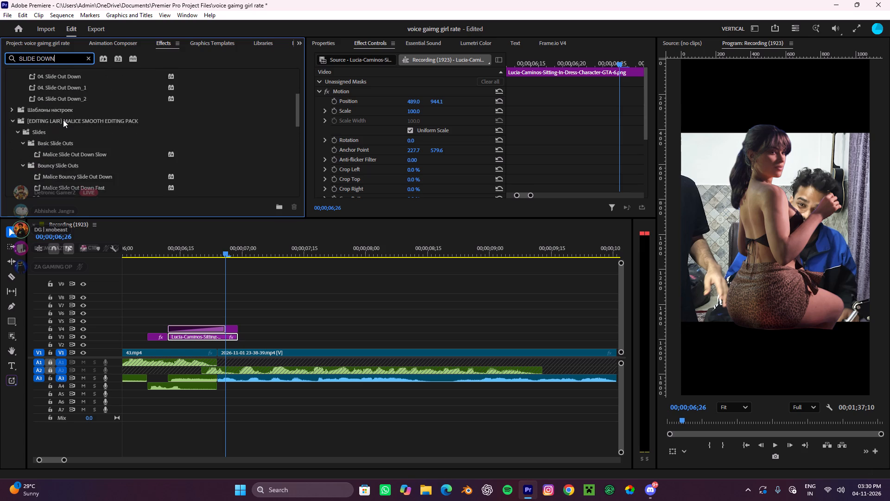
{"action": "scroll", "coordinate": [63, 120], "scroll_direction": "down", "scroll_amount": 9}
{"action": "scroll", "coordinate": [172, 156], "scroll_direction": "down", "scroll_amount": 7}
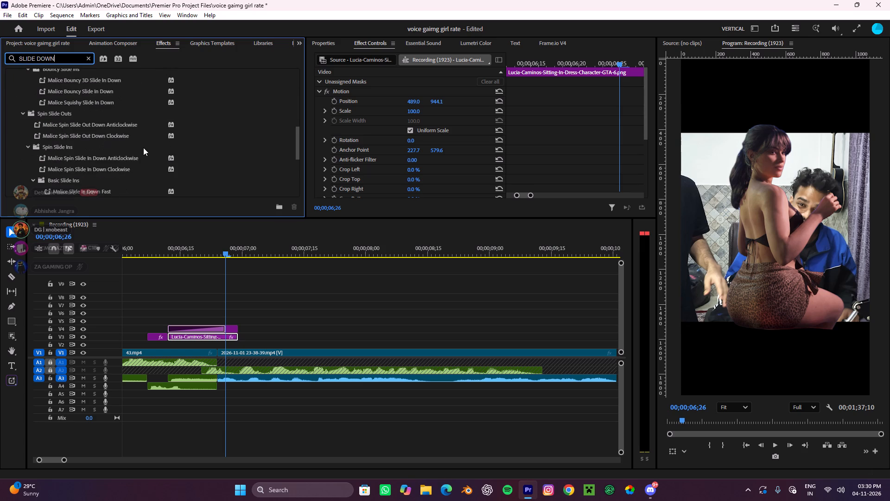
{"action": "scroll", "coordinate": [138, 148], "scroll_direction": "down", "scroll_amount": 4}
{"action": "scroll", "coordinate": [78, 152], "scroll_direction": "down", "scroll_amount": 7}
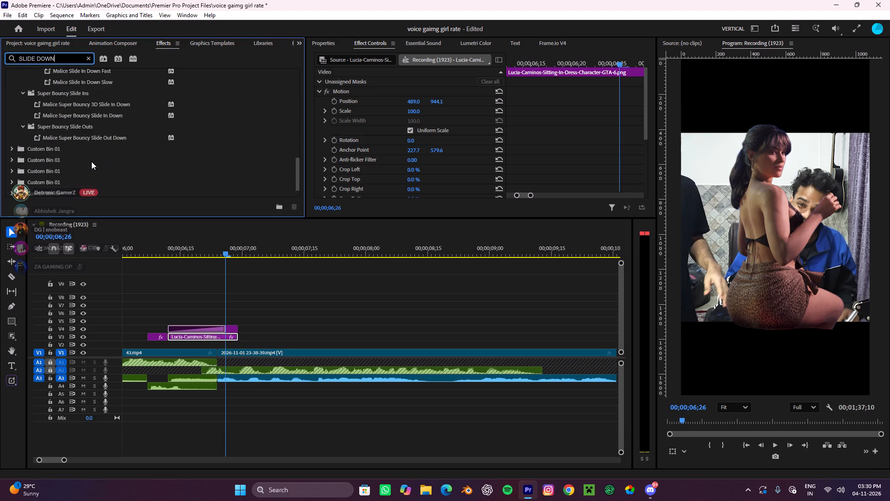
{"action": "scroll", "coordinate": [91, 161], "scroll_direction": "down", "scroll_amount": 8}
Deselect the Lucia clip and play the cutaway into the start of the recording to check its exit.
{"action": "left_click", "coordinate": [274, 290]}
{"action": "left_click_drag", "start_coordinate": [240, 244], "coordinate": [186, 268]}
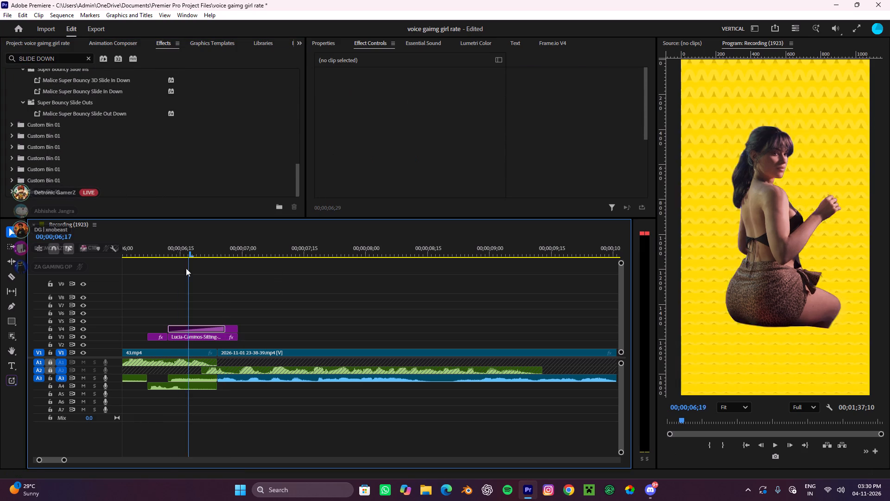
{"action": "left_click_drag", "start_coordinate": [186, 268], "coordinate": [142, 306]}
{"action": "key", "text": "space"}
{"action": "key", "text": "space"}
Keyframe the V3 Lucia clip's opacity from 100% at 00;00;06;22 to 0% at 00;00;06;27 and trim its end to that point.
{"action": "scroll", "coordinate": [177, 327], "scroll_direction": "up", "scroll_amount": 4, "text": "alt"}
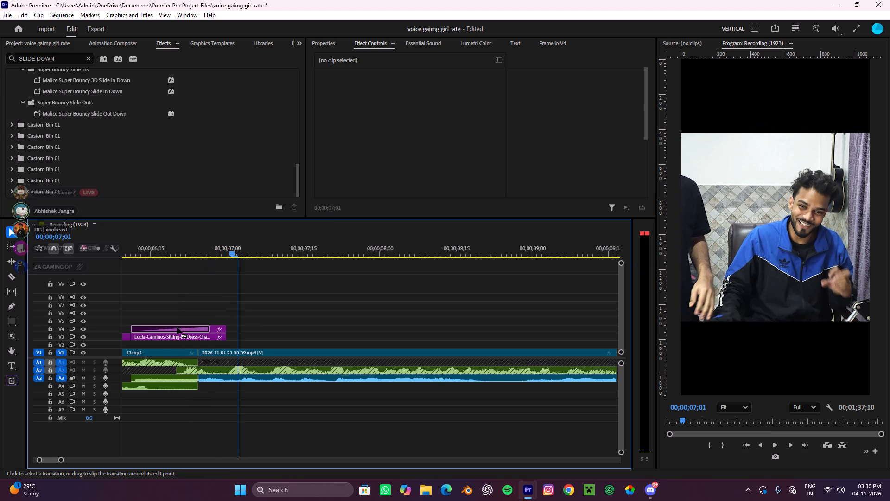
{"action": "left_click", "coordinate": [202, 338]}
{"action": "left_click_drag", "start_coordinate": [244, 248], "coordinate": [202, 318]}
{"action": "scroll", "coordinate": [365, 116], "scroll_direction": "down", "scroll_amount": 13}
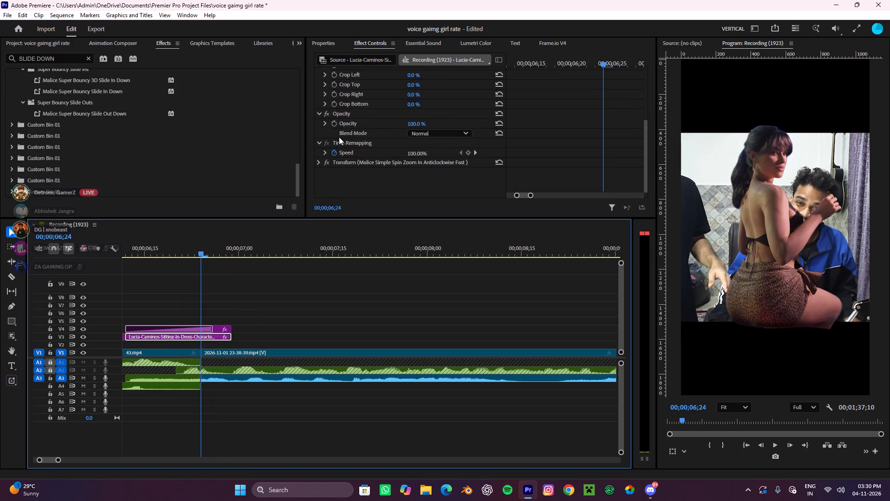
{"action": "left_click_drag", "start_coordinate": [204, 253], "coordinate": [191, 273]}
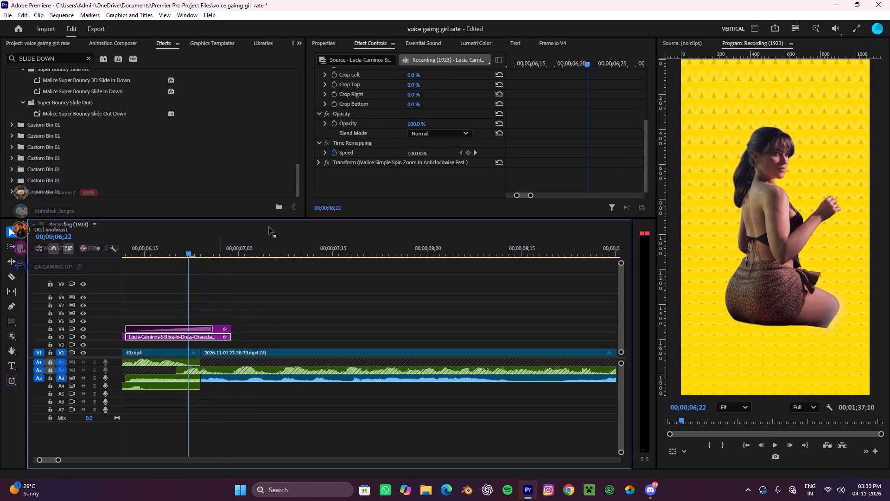
{"action": "left_click", "coordinate": [335, 125]}
{"action": "left_click_drag", "start_coordinate": [591, 60], "coordinate": [641, 91]}
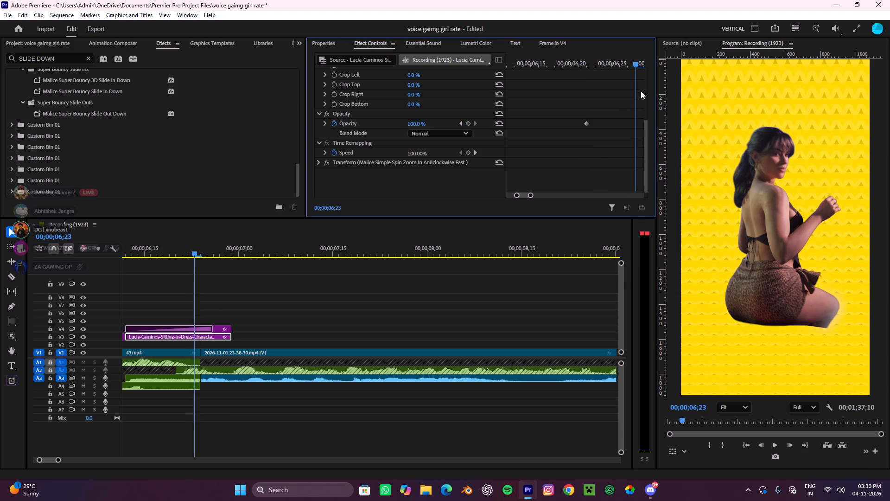
{"action": "left_click_drag", "start_coordinate": [641, 91], "coordinate": [628, 117]}
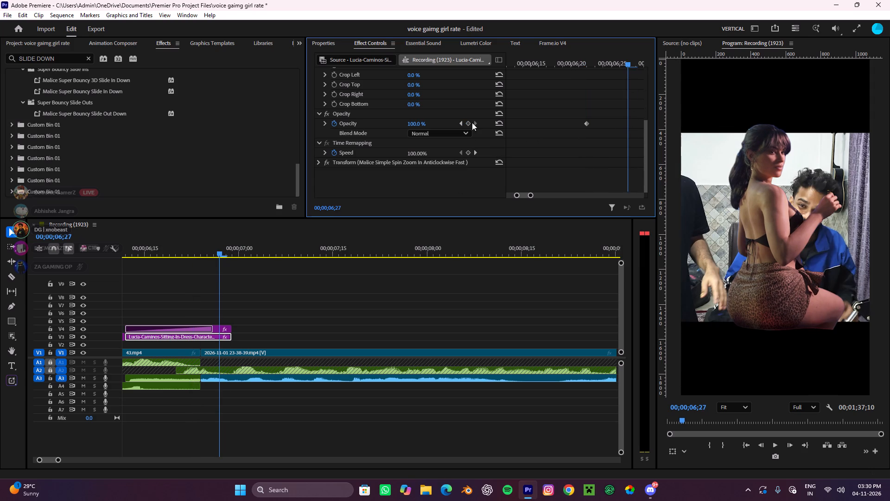
{"action": "left_click", "coordinate": [467, 123]}
{"action": "left_click_drag", "start_coordinate": [416, 122], "coordinate": [44, 116]}
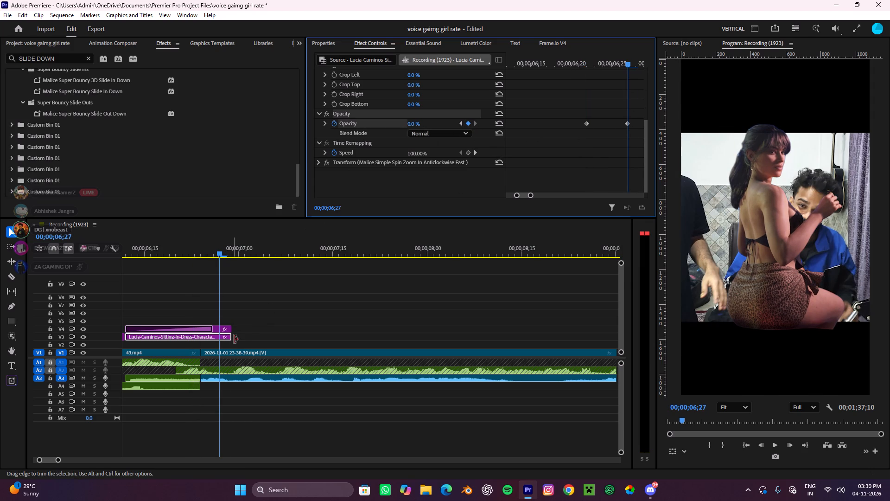
{"action": "left_click_drag", "start_coordinate": [234, 339], "coordinate": [224, 351]}
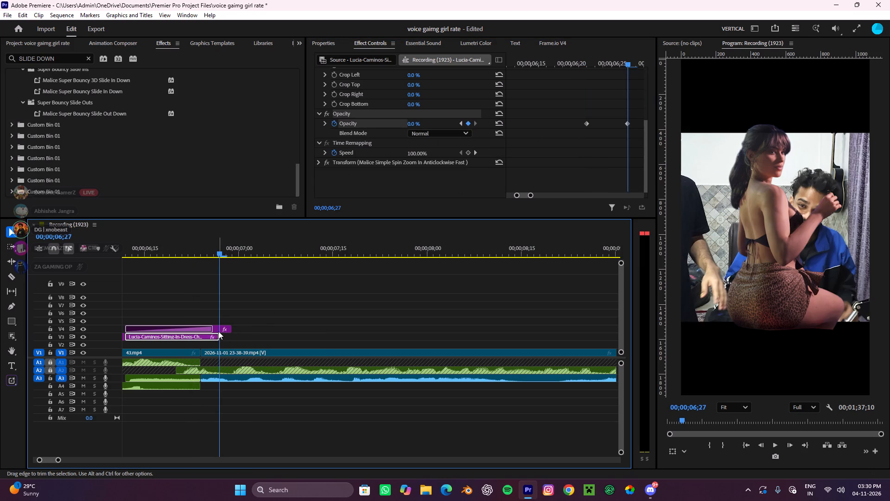
Keyframe the V4 Lucia clip's opacity to 0% at 00;00;06;27 and trim its end to that point.
{"action": "left_click", "coordinate": [218, 328]}
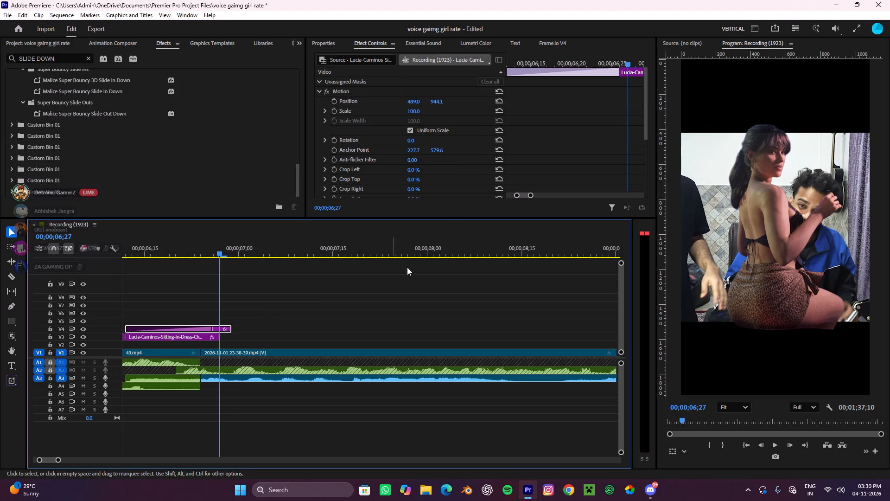
{"action": "scroll", "coordinate": [457, 155], "scroll_direction": "down", "scroll_amount": 14}
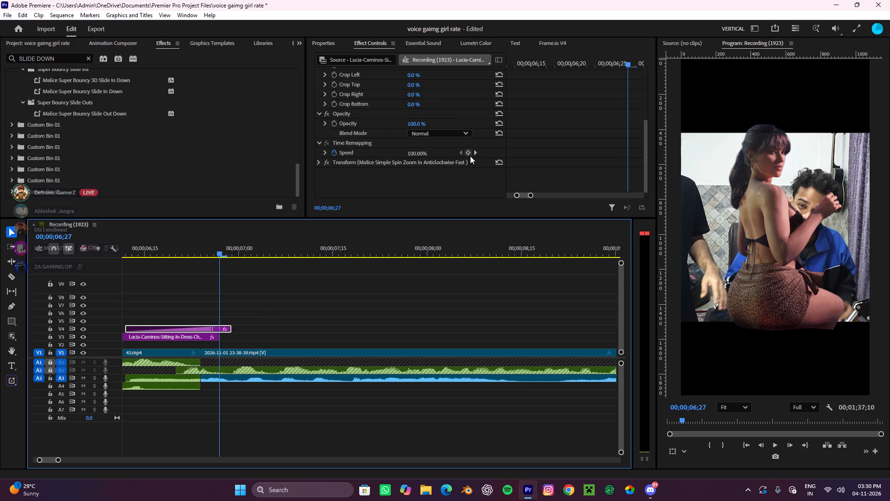
{"action": "left_click", "coordinate": [470, 156]}
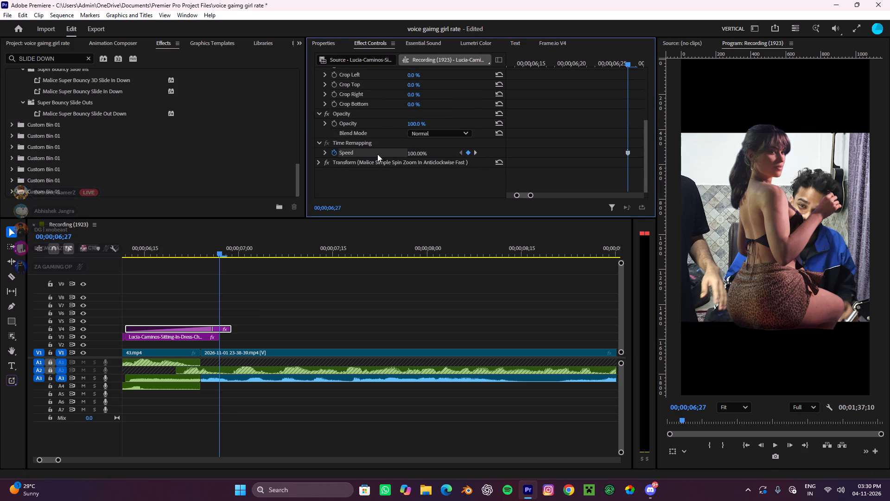
{"action": "left_click", "coordinate": [325, 152]}
{"action": "left_click", "coordinate": [325, 152]}
{"action": "scroll", "coordinate": [359, 147], "scroll_direction": "up", "scroll_amount": 3}
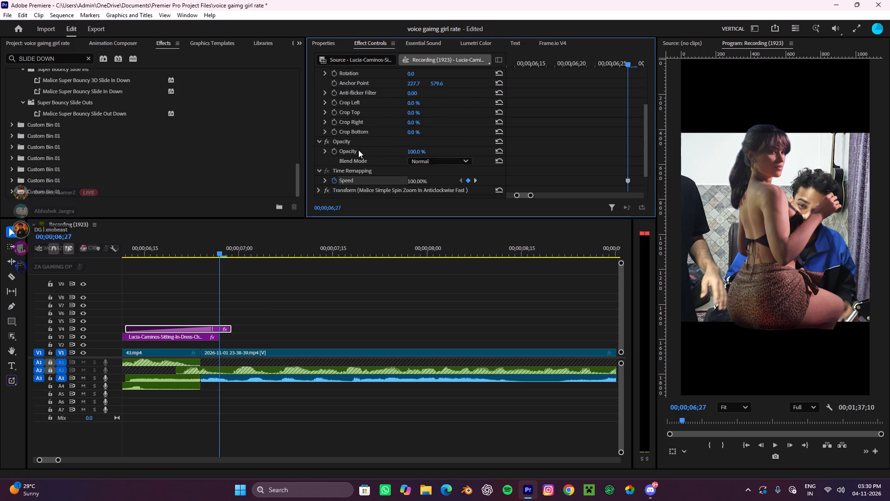
{"action": "left_click", "coordinate": [332, 151]}
{"action": "left_click_drag", "start_coordinate": [428, 153], "coordinate": [141, 148]}
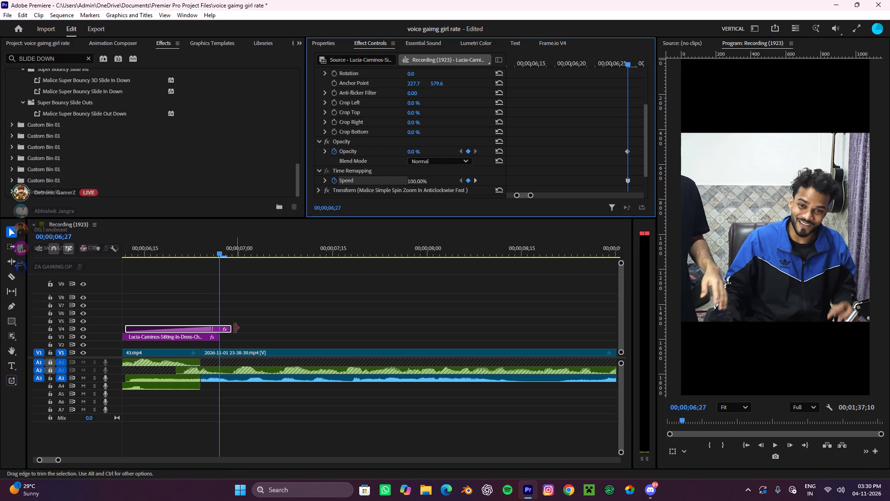
{"action": "left_click_drag", "start_coordinate": [235, 328], "coordinate": [222, 334]}
Add a 100% opacity keyframe to the V4 Lucia clip at 00;00;06;22, aligned with the V3 clip's first opacity keyframe.
{"action": "left_click", "coordinate": [204, 334]}
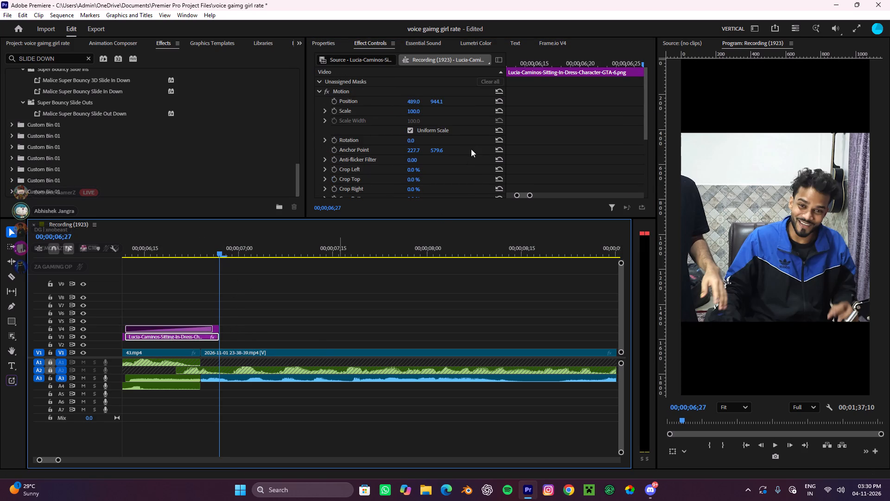
{"action": "scroll", "coordinate": [471, 149], "scroll_direction": "down", "scroll_amount": 4}
{"action": "scroll", "coordinate": [376, 114], "scroll_direction": "down", "scroll_amount": 4}
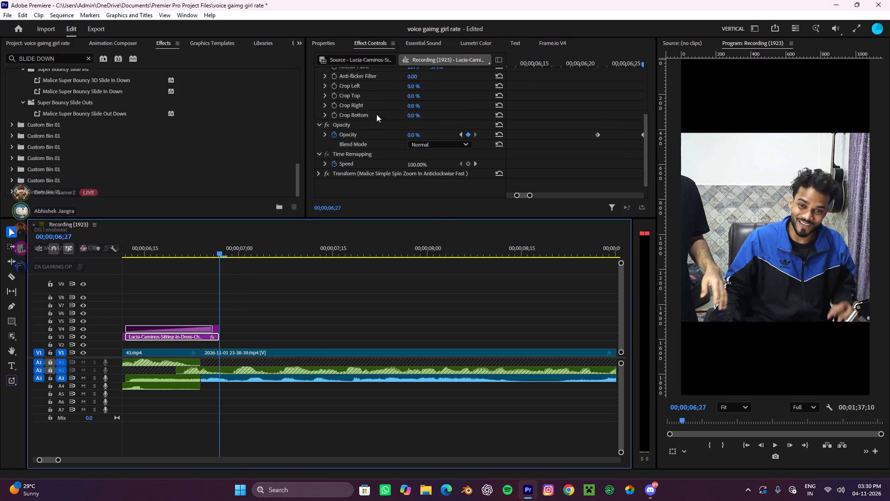
{"action": "scroll", "coordinate": [376, 114], "scroll_direction": "down", "scroll_amount": 6}
{"action": "left_click_drag", "start_coordinate": [640, 64], "coordinate": [622, 73]}
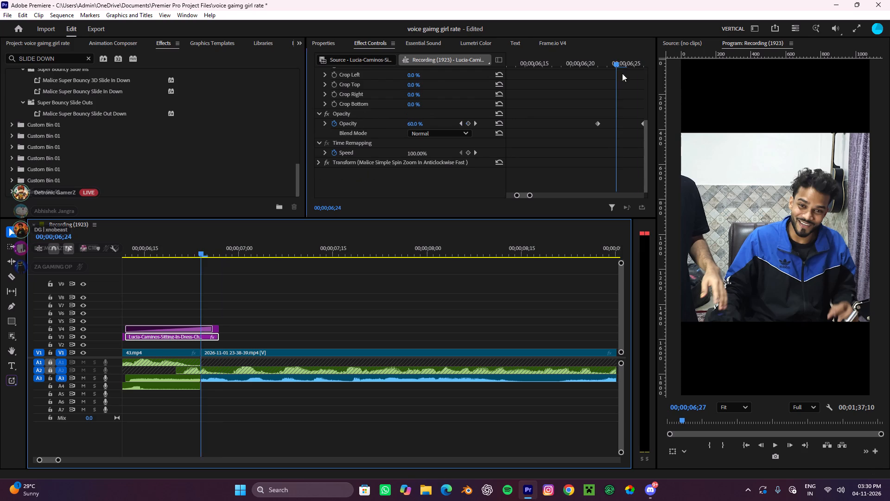
{"action": "left_click_drag", "start_coordinate": [622, 73], "coordinate": [604, 93]}
{"action": "left_click", "coordinate": [188, 332]}
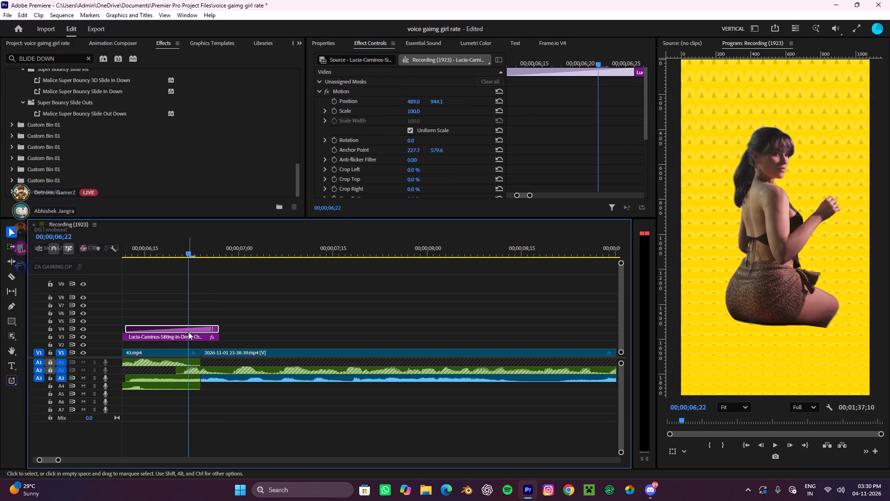
{"action": "scroll", "coordinate": [449, 176], "scroll_direction": "down", "scroll_amount": 13}
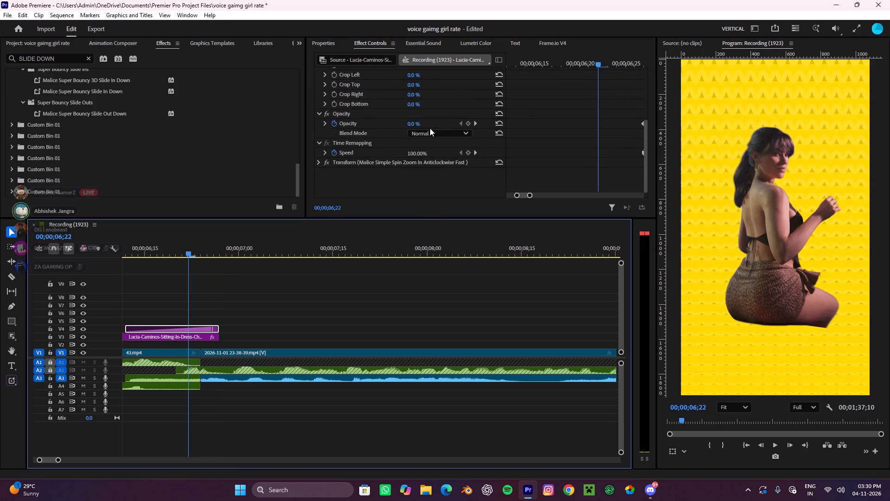
{"action": "left_click", "coordinate": [468, 125]}
{"action": "left_click_drag", "start_coordinate": [411, 120], "coordinate": [467, 105]}
Play from 00;00;06;05 into the recording to check the Lucia fade-out.
{"action": "left_click", "coordinate": [324, 327]}
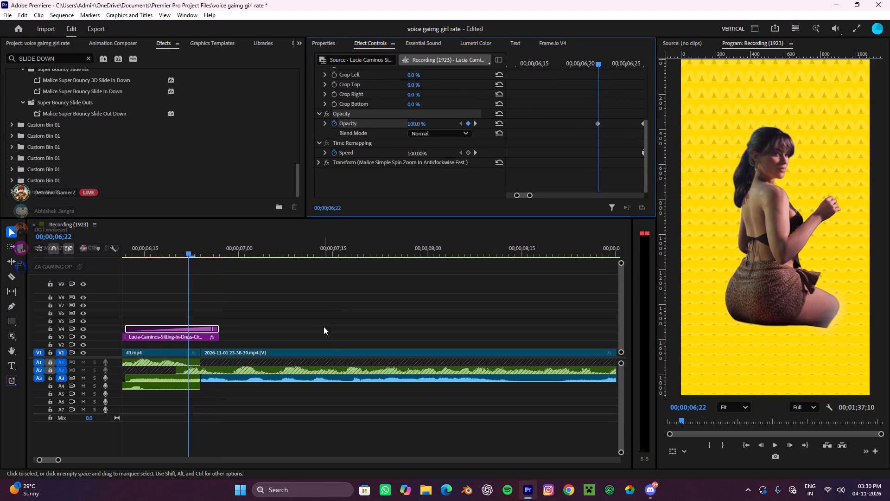
{"action": "scroll", "coordinate": [285, 337], "scroll_direction": "down", "scroll_amount": 10, "text": "alt"}
{"action": "left_click_drag", "start_coordinate": [238, 252], "coordinate": [205, 275]}
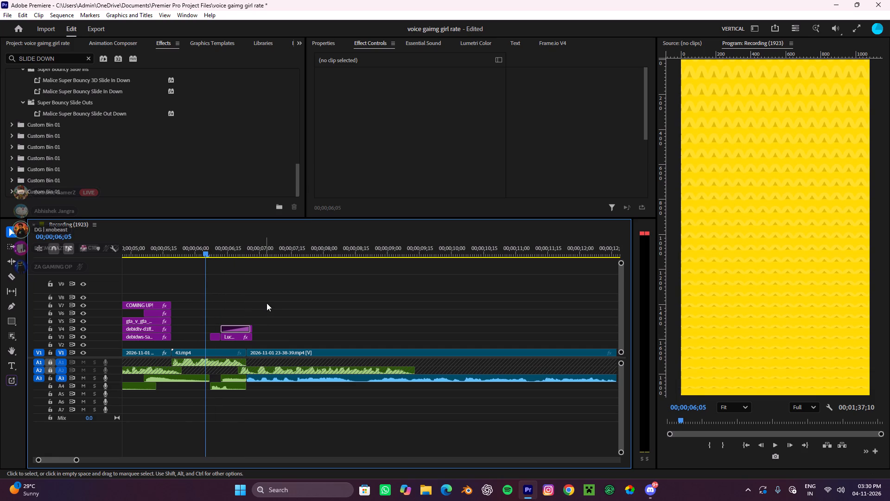
{"action": "left_click", "coordinate": [267, 303]}
{"action": "key", "text": "space"}
{"action": "key", "text": "space"}
Move the Anime Shine sound effect under the Lucia cutaway to track A5 and extend its end to about 00;00;07;06.
{"action": "scroll", "coordinate": [234, 363], "scroll_direction": "up", "scroll_amount": 4, "text": "alt"}
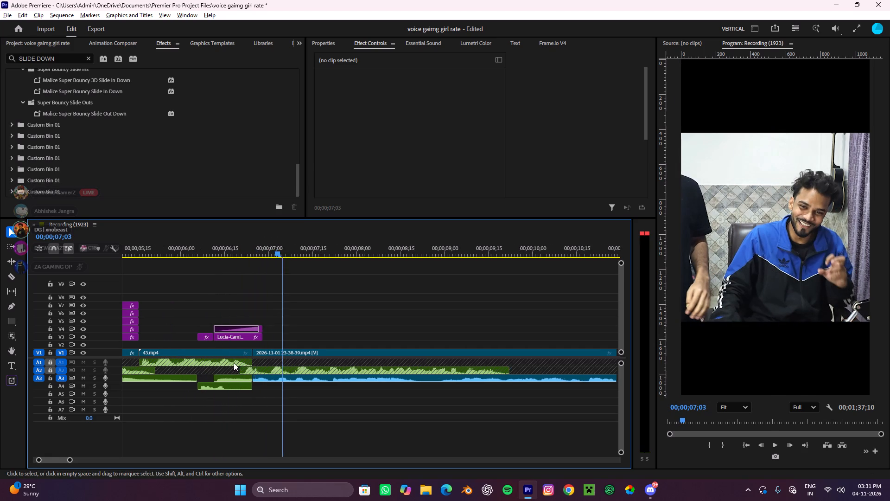
{"action": "scroll", "coordinate": [234, 363], "scroll_direction": "up", "scroll_amount": 1, "text": "alt"}
{"action": "left_click_drag", "start_coordinate": [236, 382], "coordinate": [235, 397]}
{"action": "left_click_drag", "start_coordinate": [260, 394], "coordinate": [307, 396]}
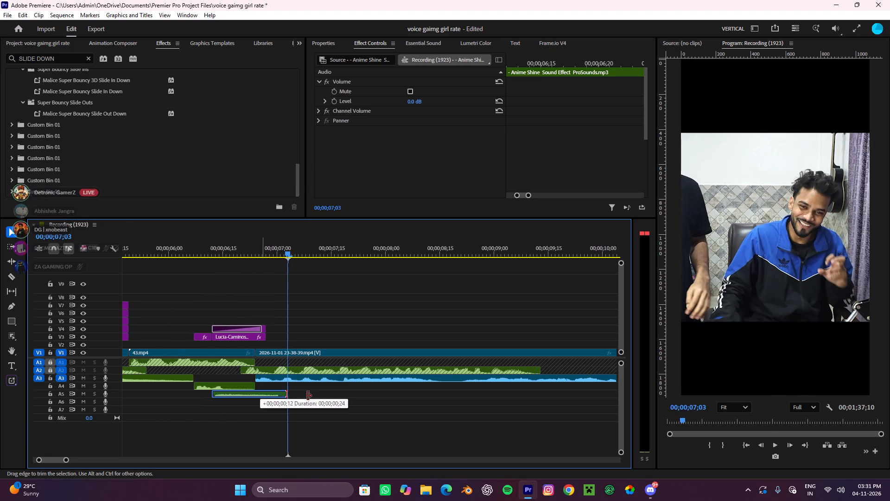
{"action": "left_click_drag", "start_coordinate": [307, 396], "coordinate": [308, 396]}
{"action": "scroll", "coordinate": [320, 388], "scroll_direction": "down", "scroll_amount": 4, "text": "alt"}
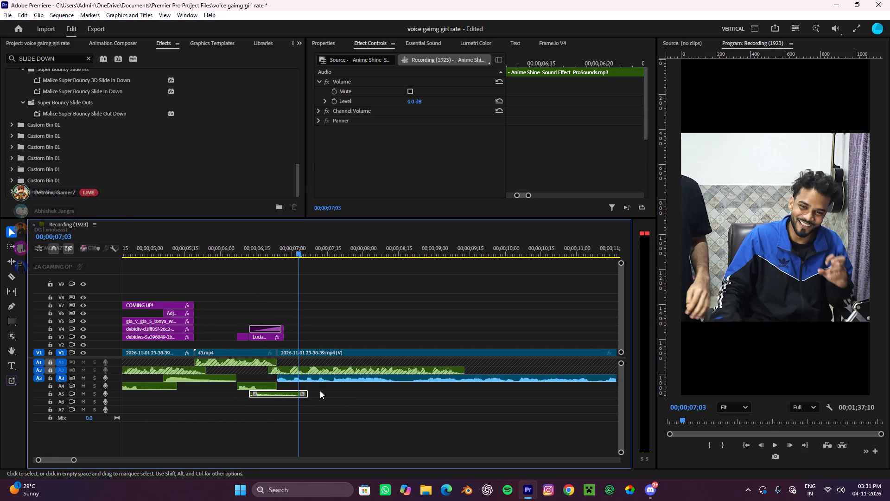
Move the short A4 sound effect under the Lucia cutaway up to A3, and the Anime Shine sound up to A4.
{"action": "left_click", "coordinate": [320, 391]}
{"action": "left_click_drag", "start_coordinate": [261, 386], "coordinate": [261, 378]}
{"action": "left_click_drag", "start_coordinate": [275, 395], "coordinate": [275, 393]}
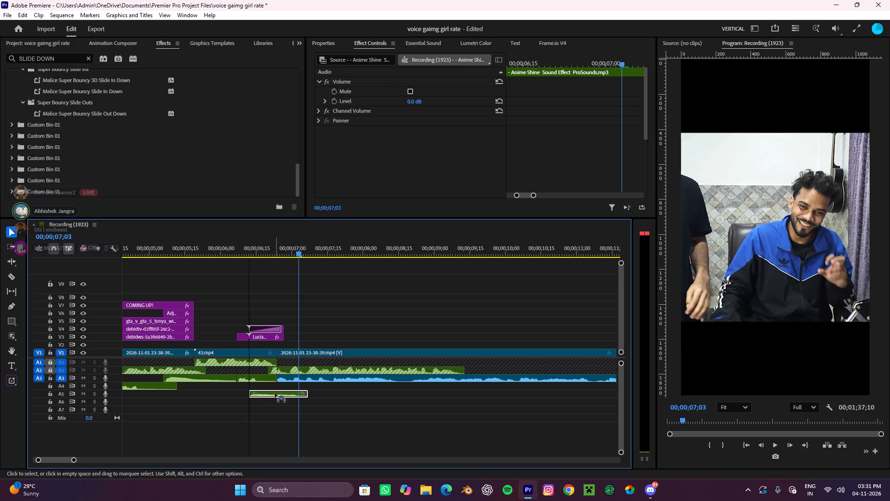
{"action": "left_click_drag", "start_coordinate": [275, 393], "coordinate": [275, 390]}
{"action": "left_click", "coordinate": [285, 420]}
Play from 00;00;06;01 through the Lucia exit into the recording to about 00;00;08;25 to check picture and sound.
{"action": "left_click_drag", "start_coordinate": [293, 252], "coordinate": [223, 296]}
{"action": "left_click", "coordinate": [342, 293]}
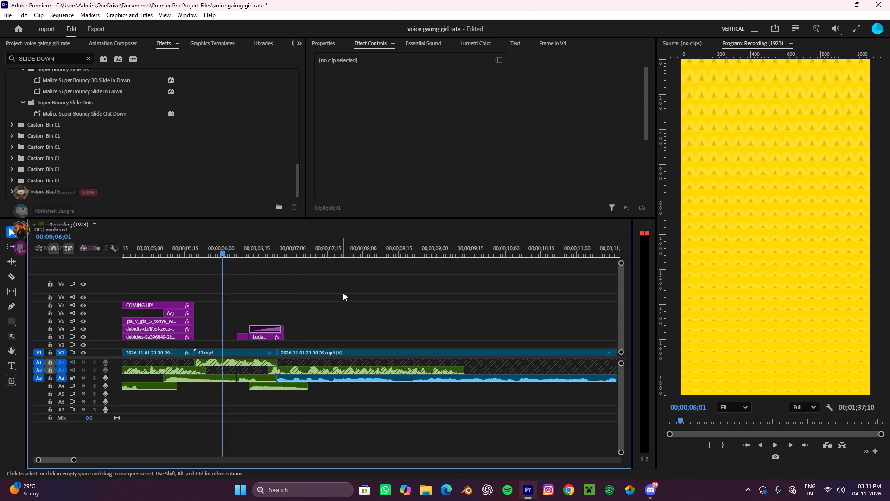
{"action": "scroll", "coordinate": [409, 286], "scroll_direction": "down", "scroll_amount": 4, "text": "alt"}
{"action": "left_click", "coordinate": [409, 287]}
{"action": "scroll", "coordinate": [375, 305], "scroll_direction": "down", "scroll_amount": 9, "text": "alt"}
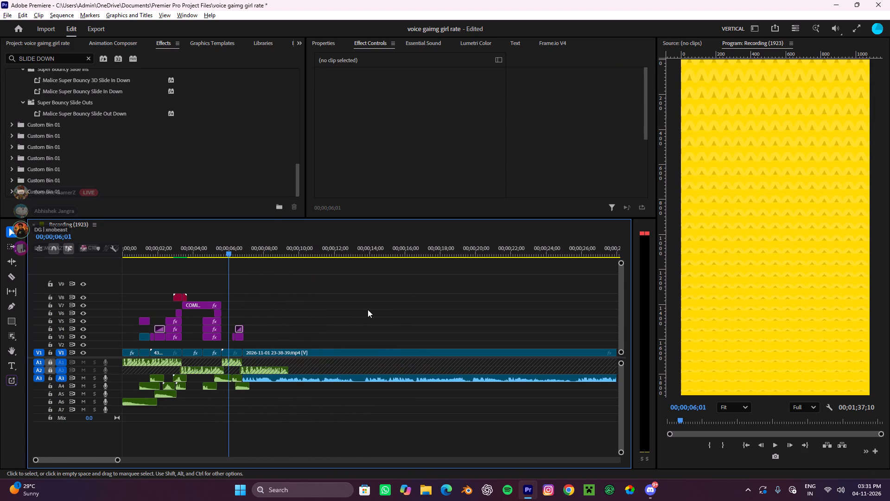
{"action": "scroll", "coordinate": [230, 337], "scroll_direction": "up", "scroll_amount": 4, "text": "alt"}
{"action": "scroll", "coordinate": [294, 315], "scroll_direction": "down", "scroll_amount": 4, "text": "alt"}
{"action": "scroll", "coordinate": [263, 324], "scroll_direction": "up", "scroll_amount": 5, "text": "alt"}
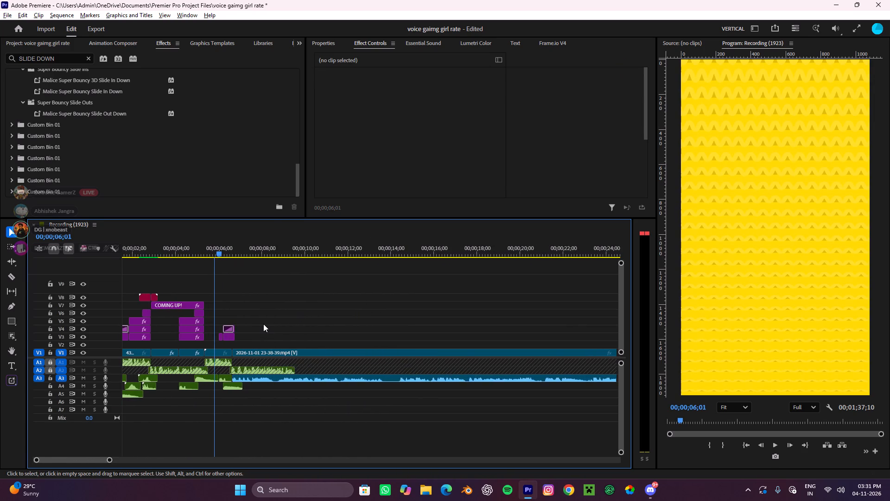
{"action": "scroll", "coordinate": [263, 324], "scroll_direction": "up", "scroll_amount": 4, "text": "alt"}
{"action": "key", "text": "space"}
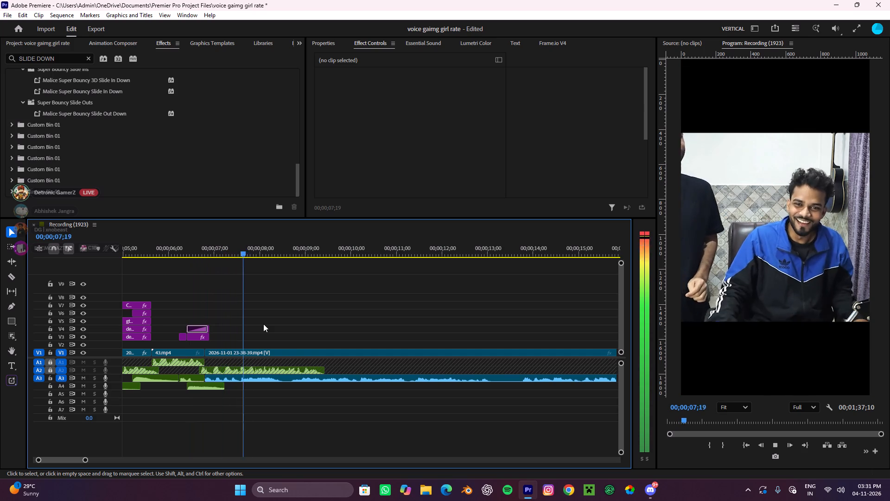
{"action": "scroll", "coordinate": [263, 324], "scroll_direction": "down", "scroll_amount": 3, "text": "alt"}
{"action": "scroll", "coordinate": [263, 324], "scroll_direction": "up", "scroll_amount": 4, "text": "alt"}
{"action": "key", "text": "space"}
Split the recording clip at about 00;00;09;10, near the end of the A2 voice audio, and cut out the remainder.
{"action": "key", "text": "c"}
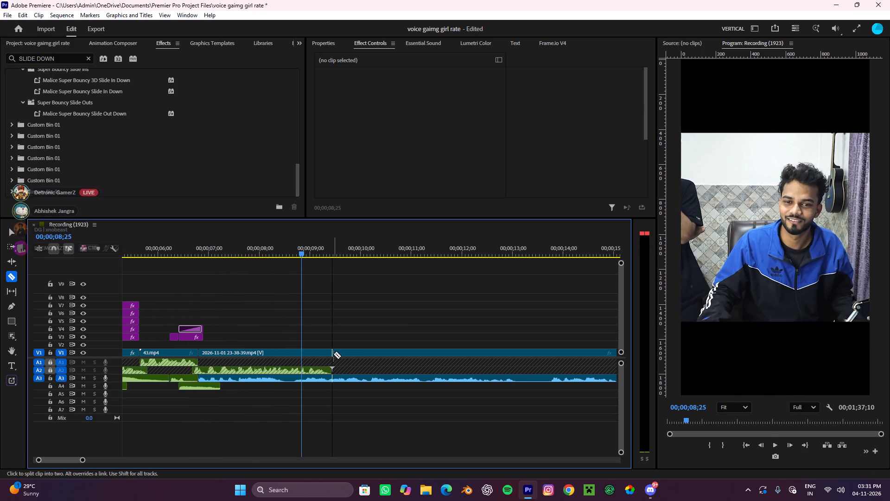
{"action": "left_click", "coordinate": [327, 356]}
{"action": "key", "text": "v"}
{"action": "left_click", "coordinate": [336, 353]}
{"action": "key", "text": "ctrl+x"}
{"action": "left_click", "coordinate": [294, 355]}
{"action": "right_click", "coordinate": [294, 355]}
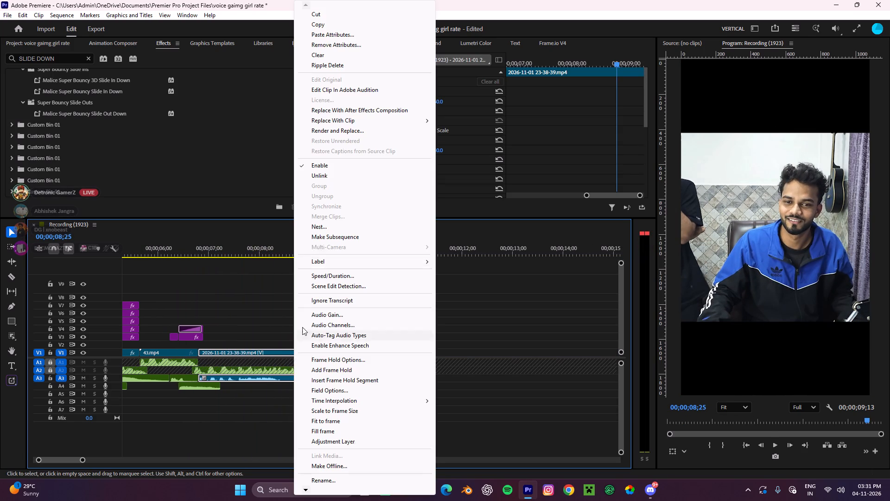
{"action": "left_click", "coordinate": [328, 178]}
{"action": "left_click_drag", "start_coordinate": [357, 395], "coordinate": [294, 380]}
{"action": "key", "text": "ctrl+x"}
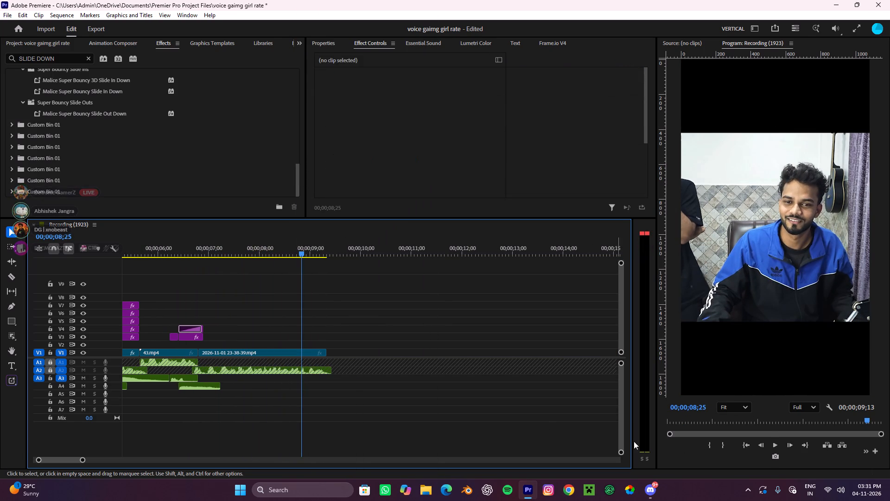
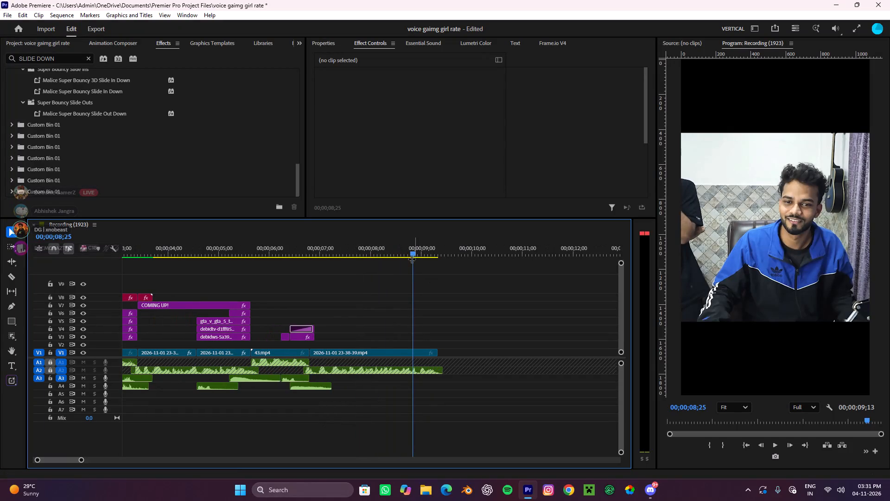
Move the playhead back to 00;00;06;13 and inspect the clips around the Lucia cutaway.
{"action": "left_click_drag", "start_coordinate": [412, 259], "coordinate": [292, 347]}
{"action": "left_click", "coordinate": [354, 315]}
{"action": "scroll", "coordinate": [354, 315], "scroll_direction": "up", "scroll_amount": 4, "text": "alt"}
{"action": "scroll", "coordinate": [354, 315], "scroll_direction": "down", "scroll_amount": 7, "text": "alt"}
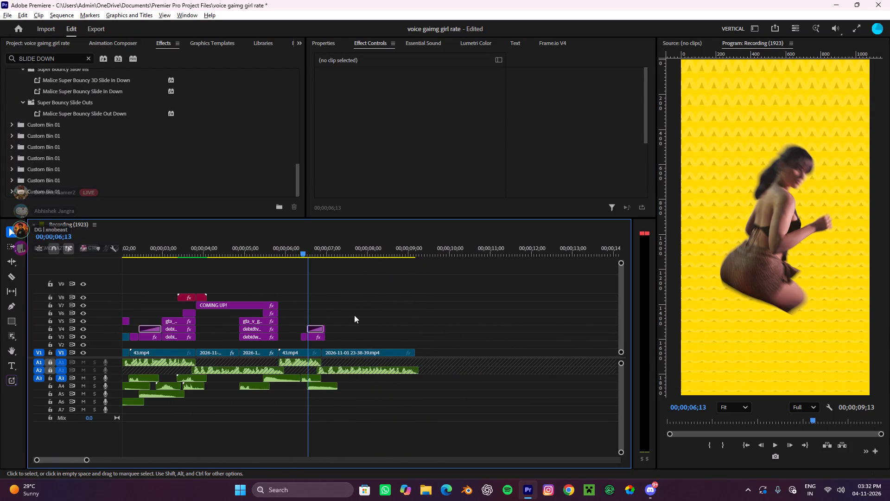
{"action": "scroll", "coordinate": [354, 315], "scroll_direction": "up", "scroll_amount": 3, "text": "alt"}
{"action": "scroll", "coordinate": [354, 315], "scroll_direction": "up", "scroll_amount": 4}
{"action": "left_click", "coordinate": [400, 304]}
{"action": "scroll", "coordinate": [341, 377], "scroll_direction": "up", "scroll_amount": 7, "text": "alt"}
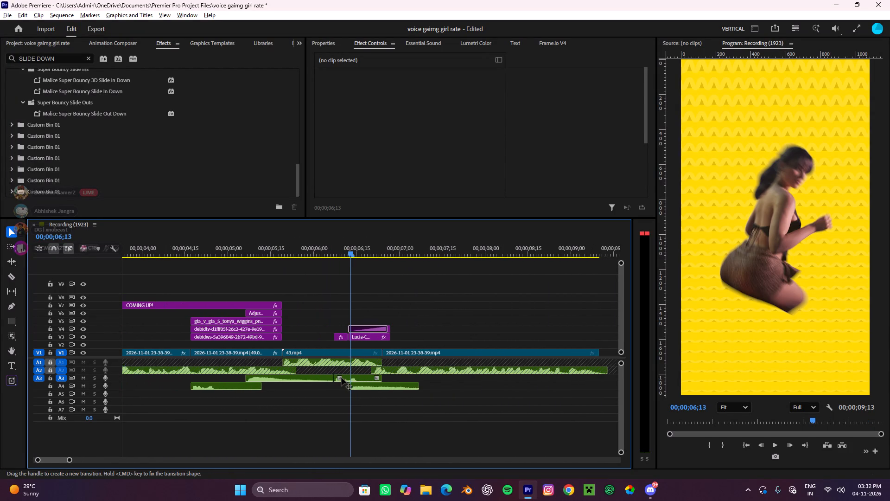
{"action": "scroll", "coordinate": [341, 377], "scroll_direction": "up", "scroll_amount": 3, "text": "alt"}
{"action": "left_click", "coordinate": [414, 295]}
Clear the SLIDE DOWN search from the effects list.
{"action": "left_click_drag", "start_coordinate": [72, 58], "coordinate": [51, 58]}
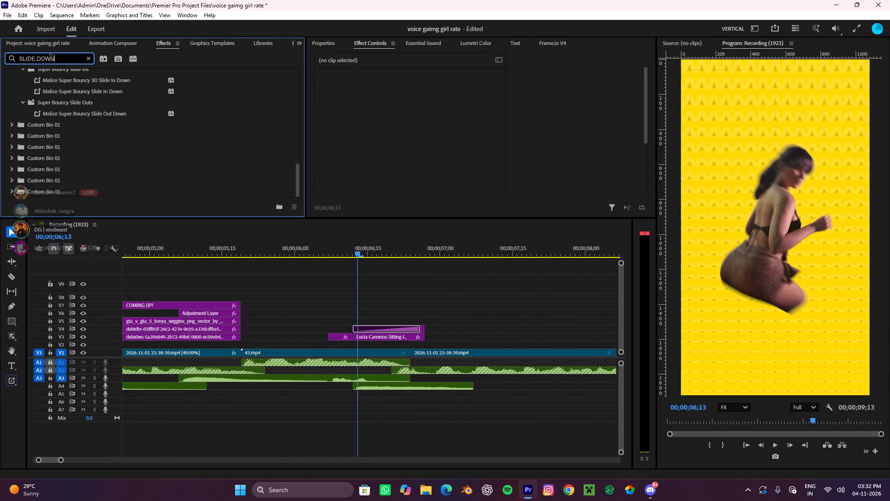
{"action": "left_click_drag", "start_coordinate": [51, 58], "coordinate": [0, 53]}
{"action": "left_click", "coordinate": [88, 57]}
{"action": "scroll", "coordinate": [91, 137], "scroll_direction": "up", "scroll_amount": 2}
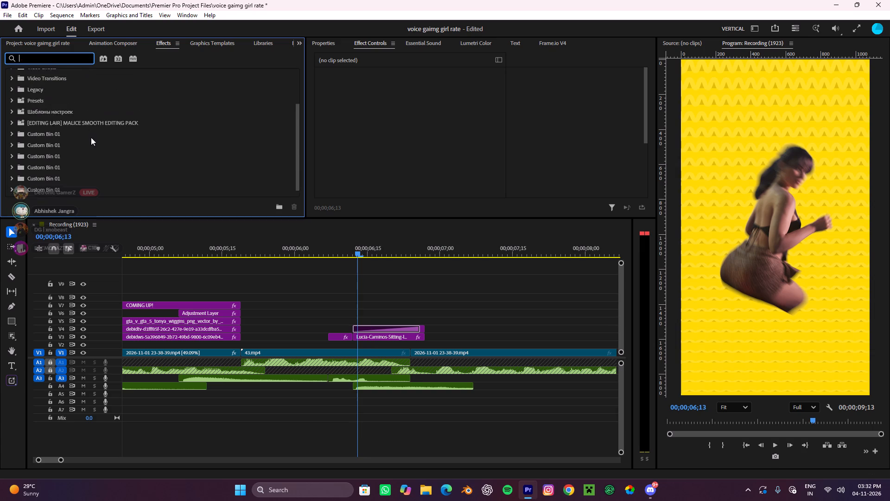
{"action": "scroll", "coordinate": [91, 137], "scroll_direction": "up", "scroll_amount": 1}
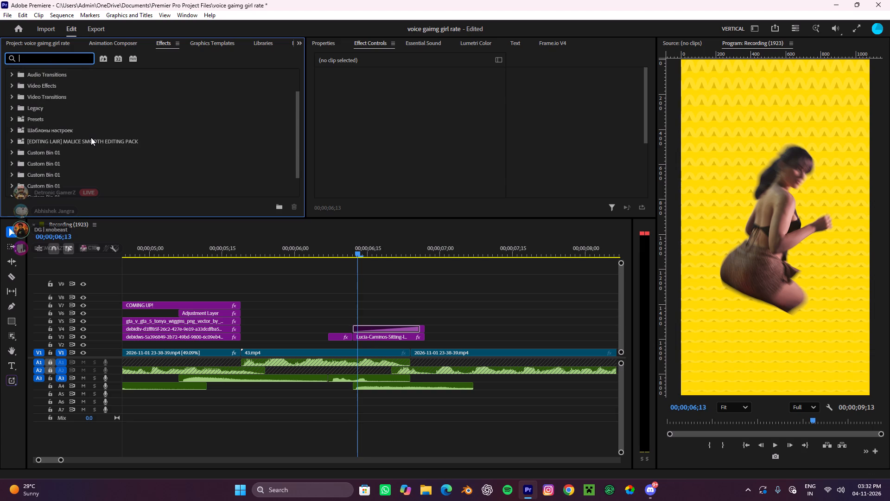
Play from 00;00;06;13 through the end of the Lucia cutaway into the recording, stopping at about 00;00;07;05.
{"action": "left_click", "coordinate": [383, 283]}
{"action": "scroll", "coordinate": [355, 320], "scroll_direction": "down", "scroll_amount": 10}
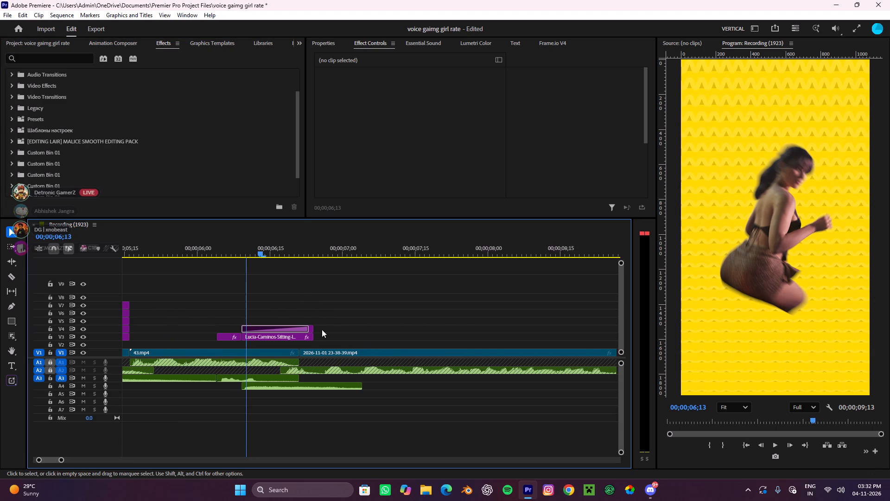
{"action": "left_click", "coordinate": [337, 321]}
{"action": "key", "text": "space"}
{"action": "scroll", "coordinate": [329, 320], "scroll_direction": "down", "scroll_amount": 4, "text": "alt"}
{"action": "key", "text": "space"}
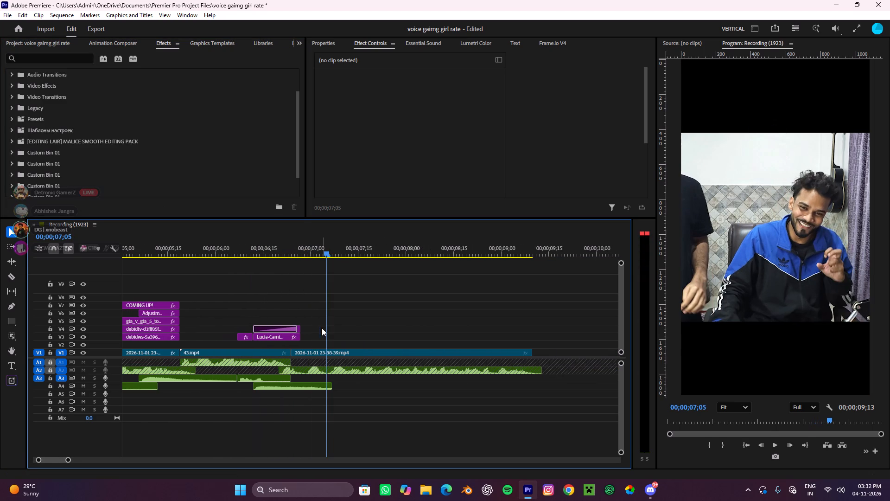
{"action": "left_click", "coordinate": [330, 359]}
{"action": "left_click", "coordinate": [334, 352]}
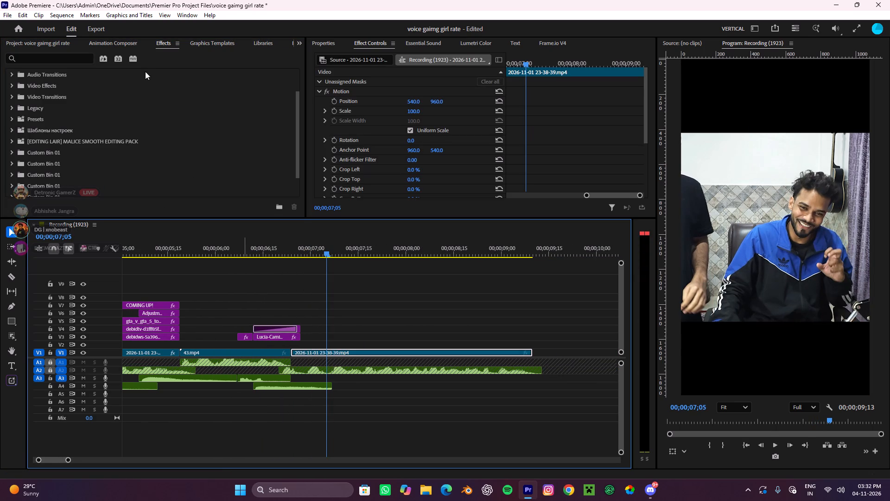
{"action": "left_click", "coordinate": [39, 54]}
{"action": "left_click", "coordinate": [38, 60]}
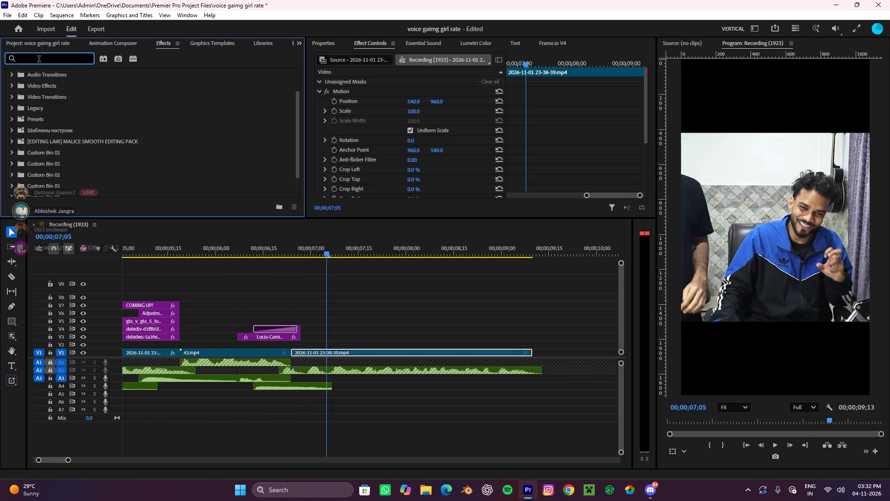
{"action": "type", "text": "PIXEL"}
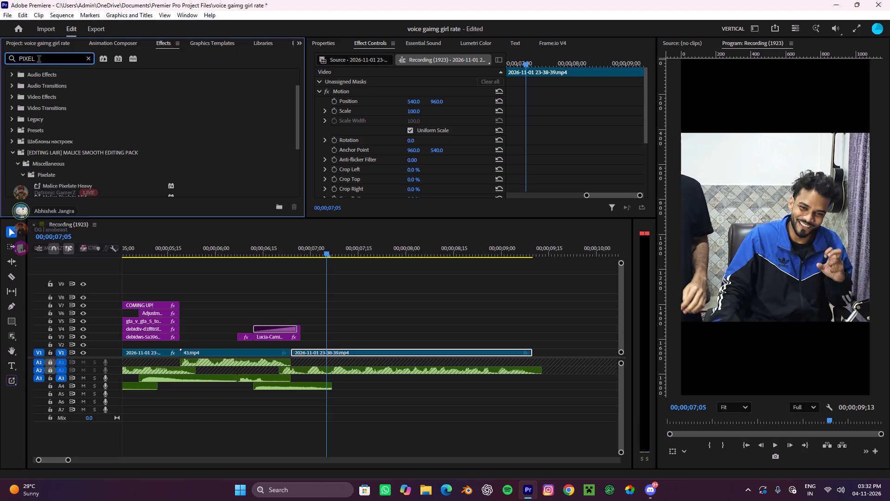
{"action": "scroll", "coordinate": [260, 292], "scroll_direction": "down", "scroll_amount": 2}
{"action": "scroll", "coordinate": [67, 152], "scroll_direction": "down", "scroll_amount": 5}
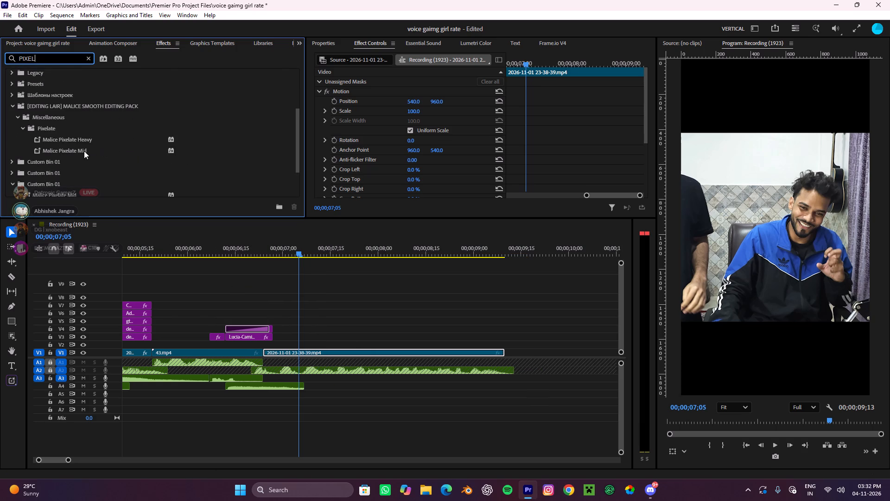
{"action": "left_click_drag", "start_coordinate": [79, 151], "coordinate": [312, 347]}
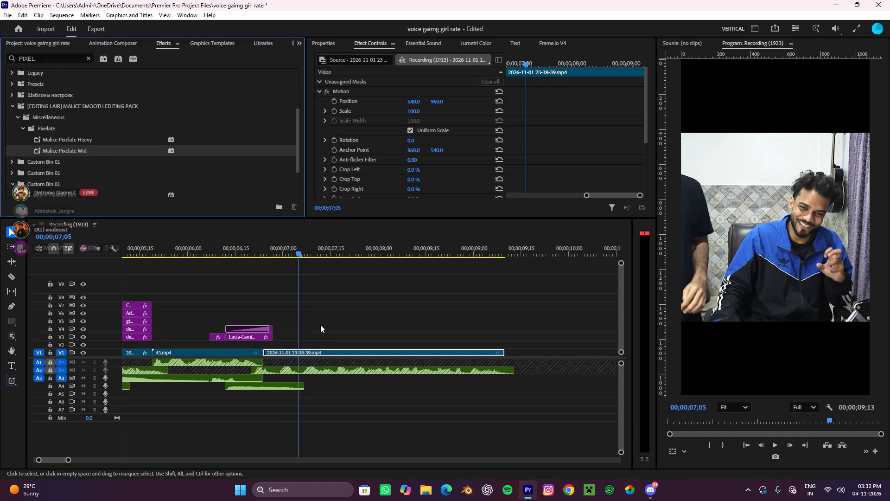
{"action": "left_click_drag", "start_coordinate": [106, 151], "coordinate": [305, 242]}
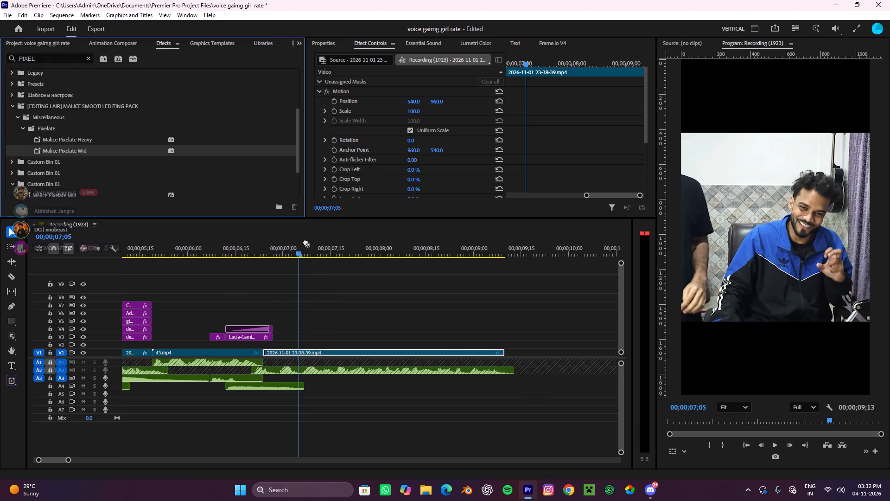
{"action": "left_click_drag", "start_coordinate": [305, 242], "coordinate": [331, 349]}
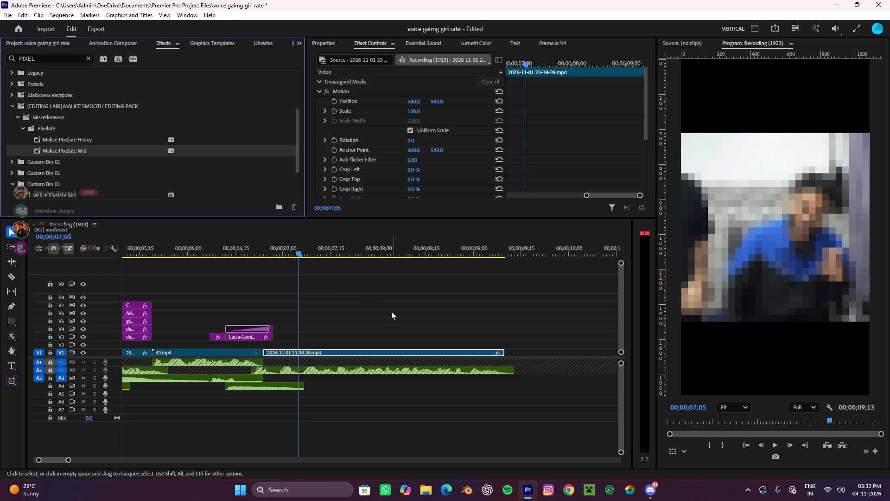
Scale the pixelated recording clip with Fill frame so it covers the vertical frame.
{"action": "left_click", "coordinate": [391, 312]}
{"action": "left_click", "coordinate": [324, 352]}
{"action": "right_click", "coordinate": [326, 351]}
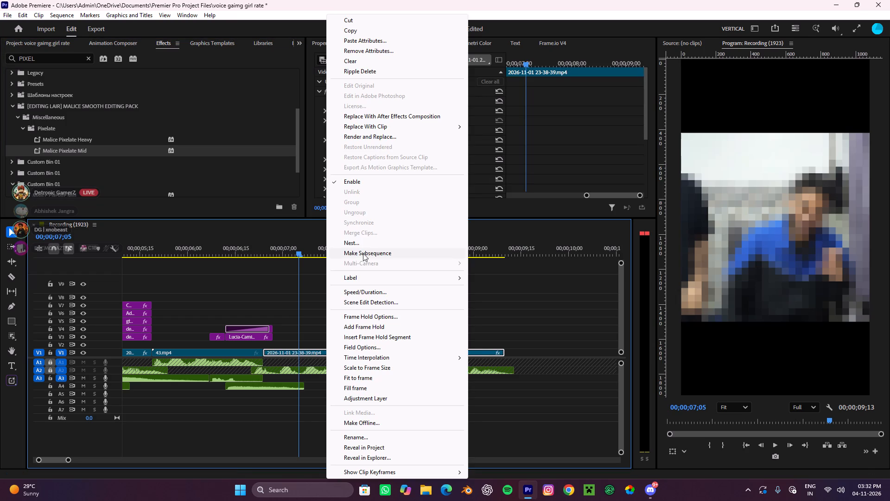
{"action": "left_click", "coordinate": [363, 388]}
{"action": "left_click", "coordinate": [391, 335]}
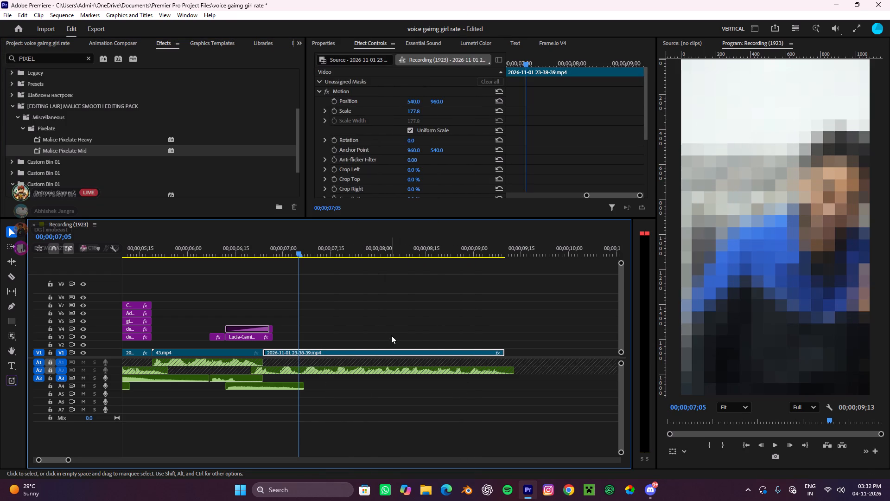
Play from within the Lucia cutaway through the pixelated recording to about 00;00;08;22.
{"action": "left_click_drag", "start_coordinate": [278, 256], "coordinate": [238, 286]}
{"action": "key", "text": "space"}
{"action": "scroll", "coordinate": [307, 321], "scroll_direction": "down", "scroll_amount": 4, "text": "alt"}
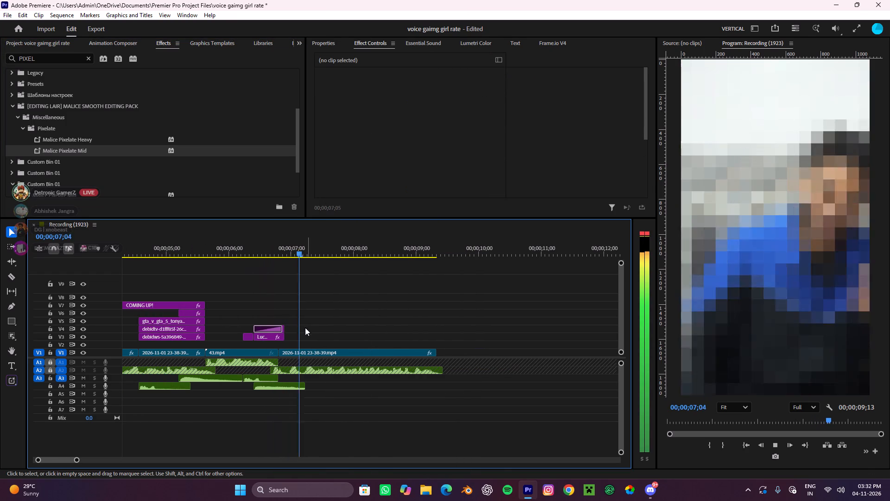
{"action": "key", "text": "space"}
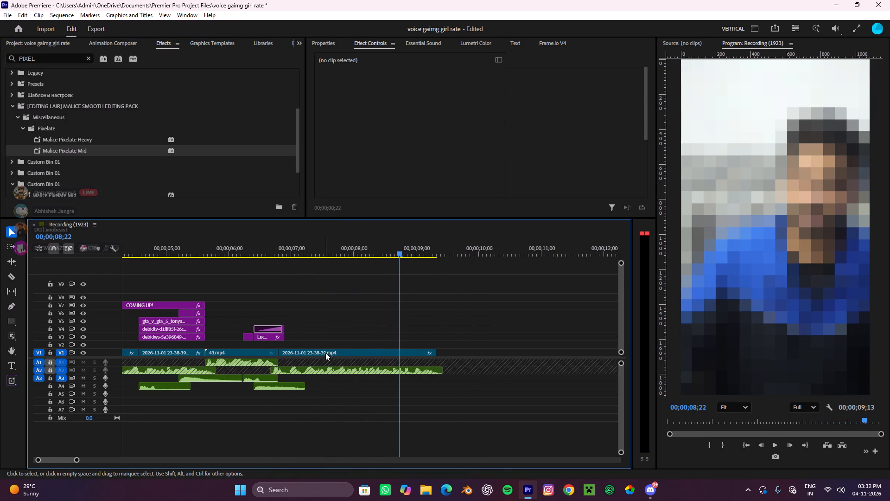
Set the Mosaic effect on the last recording clip to 83 horizontal blocks and 140 vertical blocks.
{"action": "left_click", "coordinate": [327, 351]}
{"action": "scroll", "coordinate": [375, 109], "scroll_direction": "down", "scroll_amount": 14}
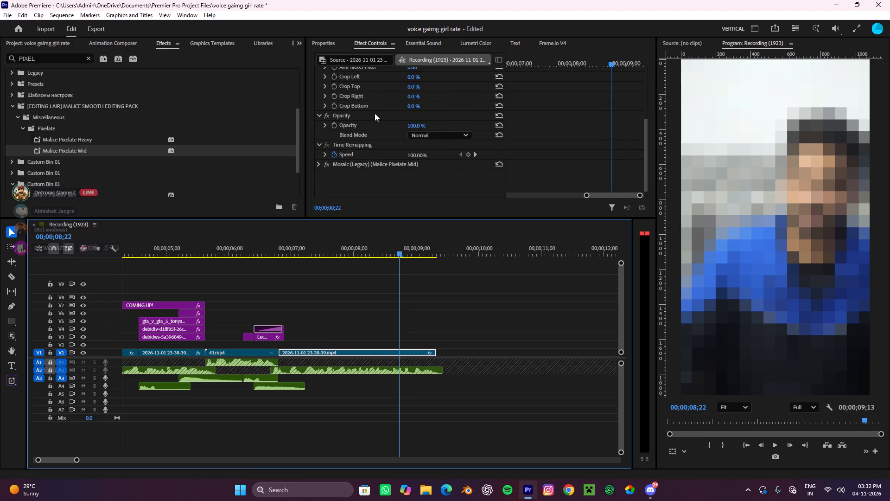
{"action": "scroll", "coordinate": [361, 145], "scroll_direction": "up", "scroll_amount": 16}
{"action": "scroll", "coordinate": [359, 129], "scroll_direction": "down", "scroll_amount": 11}
{"action": "left_click", "coordinate": [319, 162]}
{"action": "scroll", "coordinate": [319, 162], "scroll_direction": "down", "scroll_amount": 3}
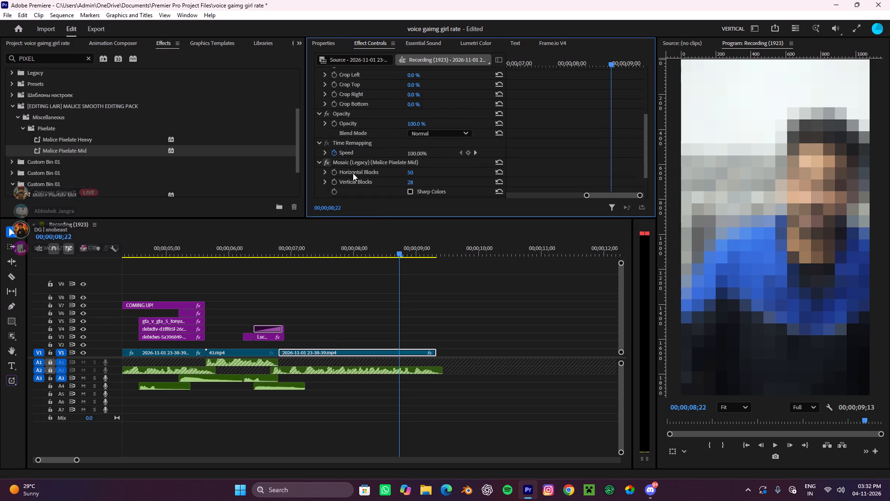
{"action": "scroll", "coordinate": [353, 173], "scroll_direction": "down", "scroll_amount": 7}
{"action": "left_click_drag", "start_coordinate": [412, 140], "coordinate": [401, 143]}
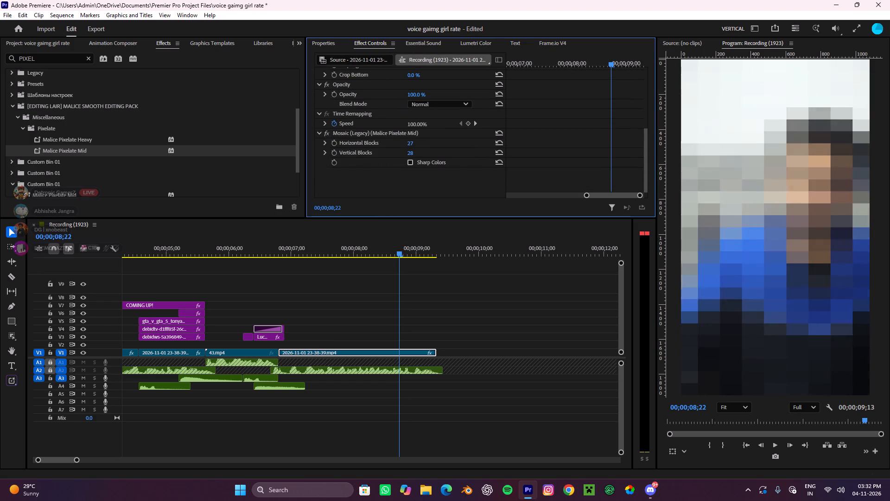
{"action": "left_click_drag", "start_coordinate": [401, 143], "coordinate": [396, 152]}
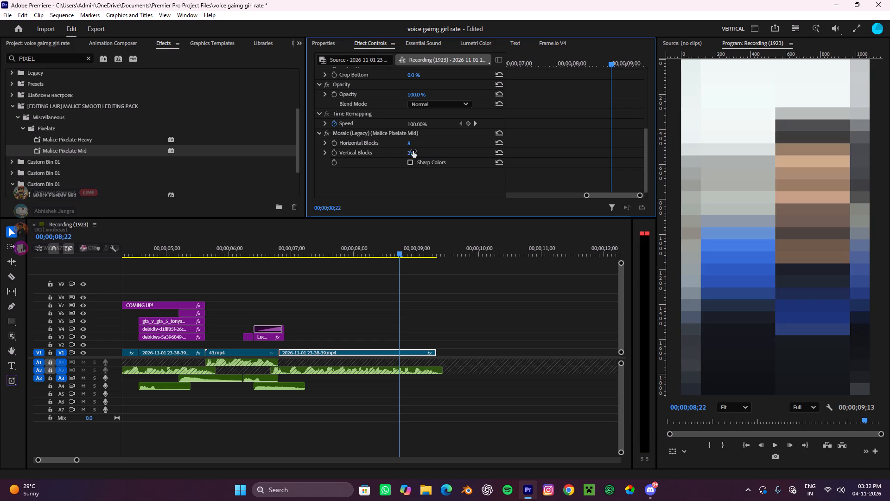
{"action": "left_click_drag", "start_coordinate": [413, 151], "coordinate": [464, 150]}
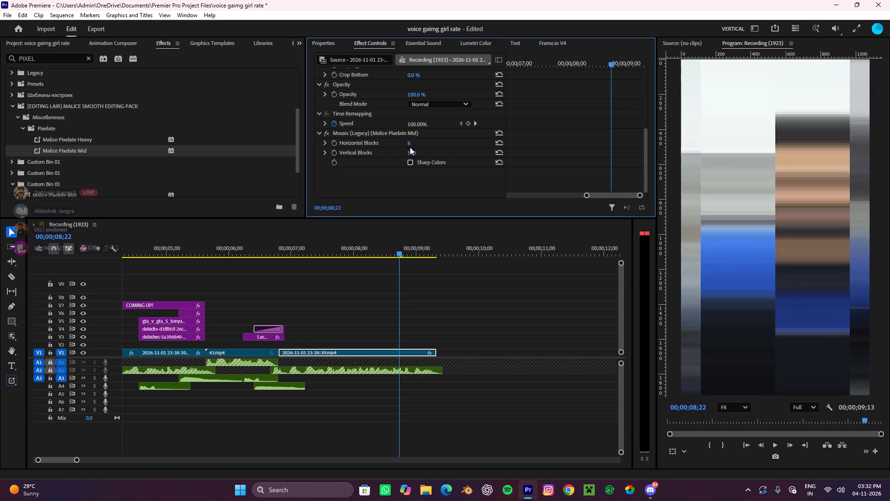
{"action": "left_click_drag", "start_coordinate": [407, 142], "coordinate": [430, 145]}
{"action": "left_click_drag", "start_coordinate": [413, 142], "coordinate": [434, 145]}
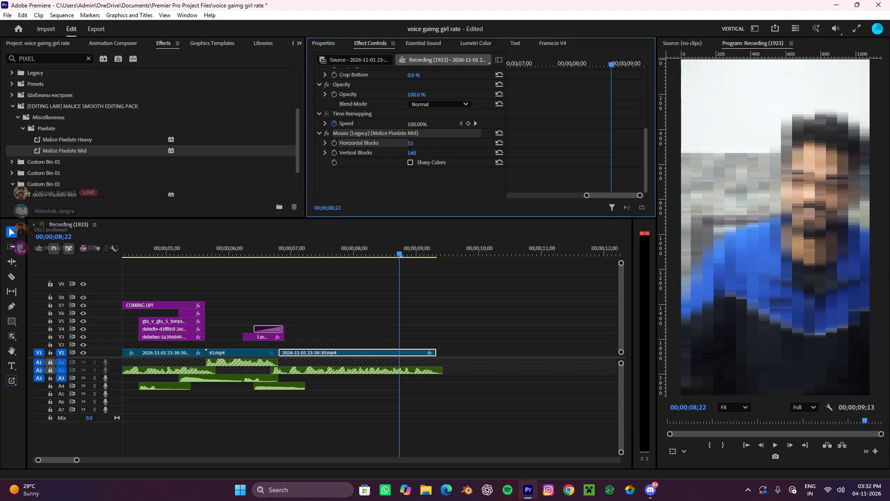
{"action": "left_click_drag", "start_coordinate": [434, 145], "coordinate": [447, 142]}
{"action": "left_click", "coordinate": [379, 302]}
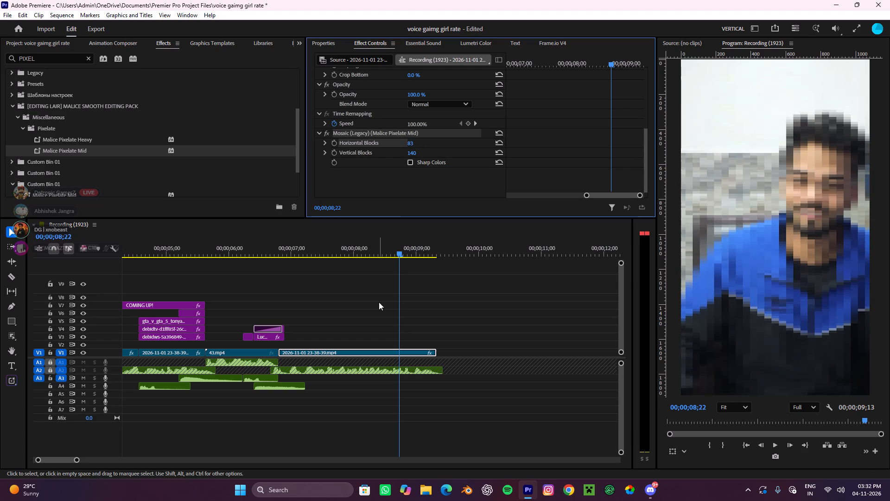
Play the cutaway exit and the finer mosaic on the recording up to about 00;00;08;19.
{"action": "left_click_drag", "start_coordinate": [390, 252], "coordinate": [275, 309]}
{"action": "key", "text": "space"}
{"action": "scroll", "coordinate": [362, 303], "scroll_direction": "down", "scroll_amount": 4, "text": "alt"}
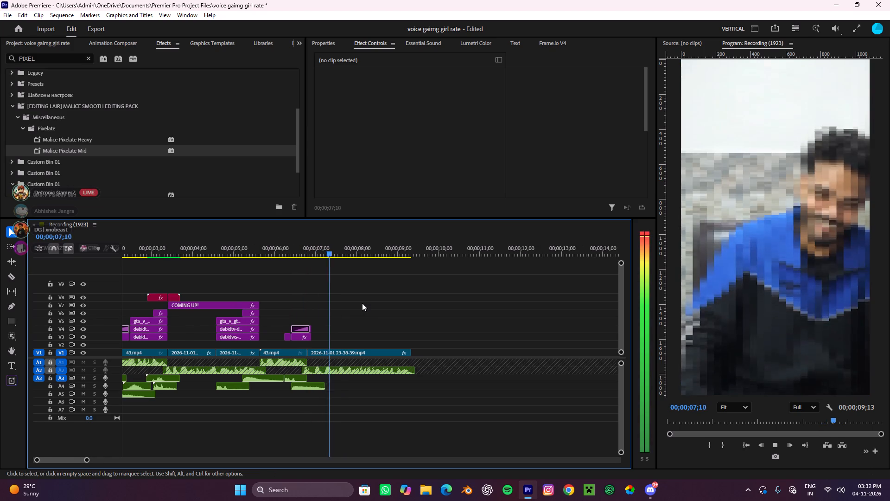
{"action": "key", "text": "space"}
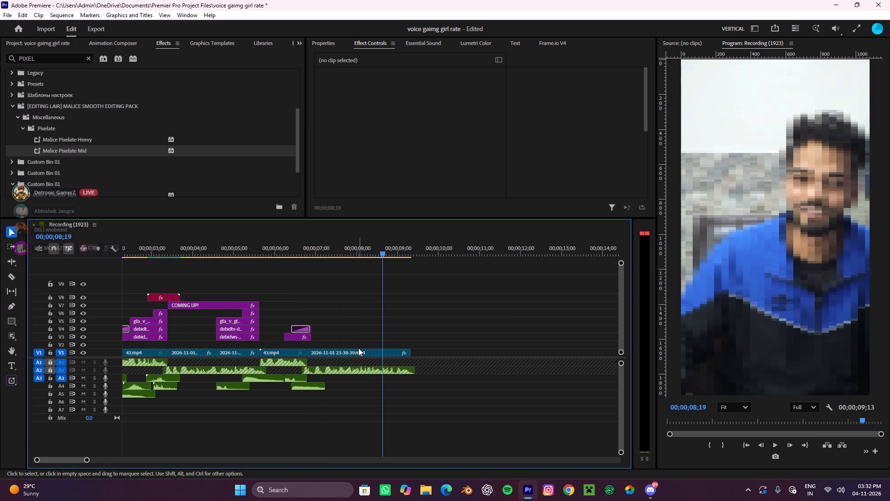
Search the effects for YOO and apply the YOOOOOO preset to the last recording clip on V1.
{"action": "left_click", "coordinate": [358, 348]}
{"action": "left_click", "coordinate": [350, 351]}
{"action": "left_click", "coordinate": [117, 45]}
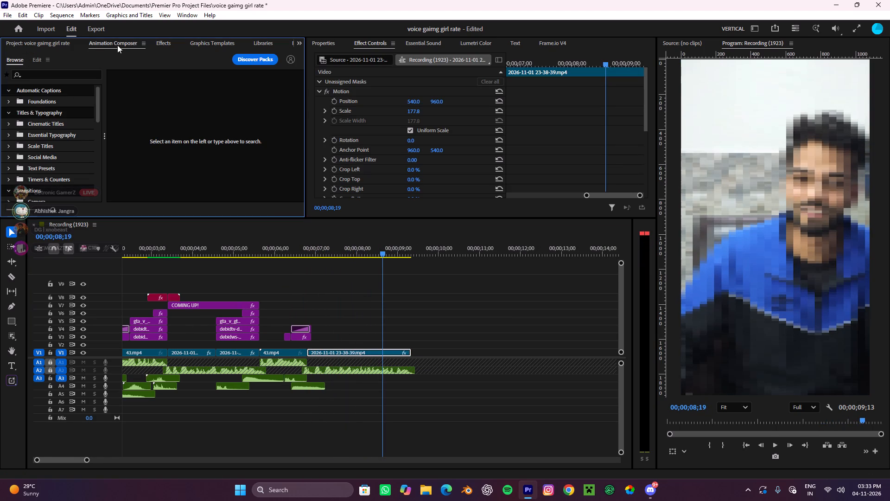
{"action": "left_click", "coordinate": [172, 41]}
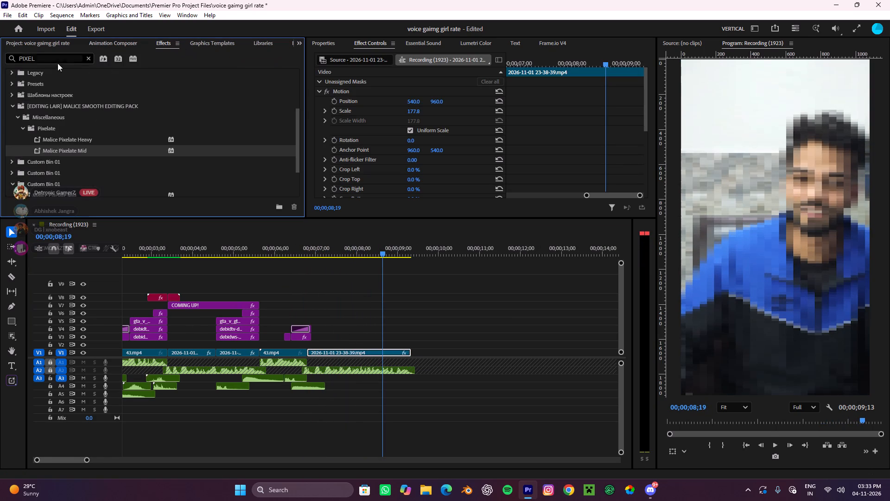
{"action": "left_click_drag", "start_coordinate": [46, 58], "coordinate": [0, 53]}
{"action": "type", "text": "YOO"}
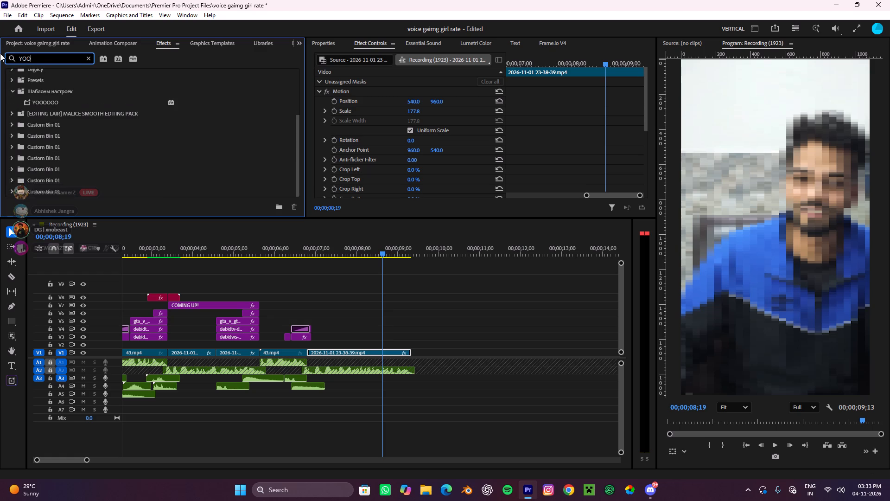
{"action": "left_click_drag", "start_coordinate": [71, 103], "coordinate": [347, 347]}
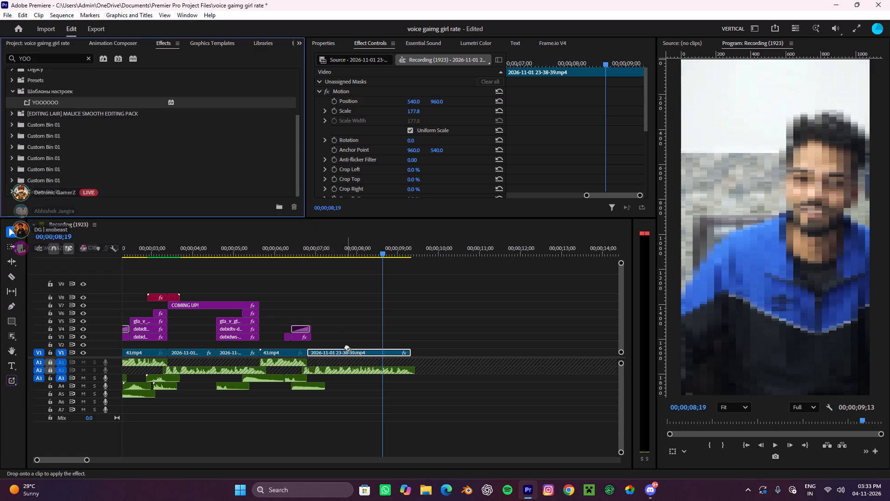
{"action": "left_click_drag", "start_coordinate": [347, 347], "coordinate": [347, 350]}
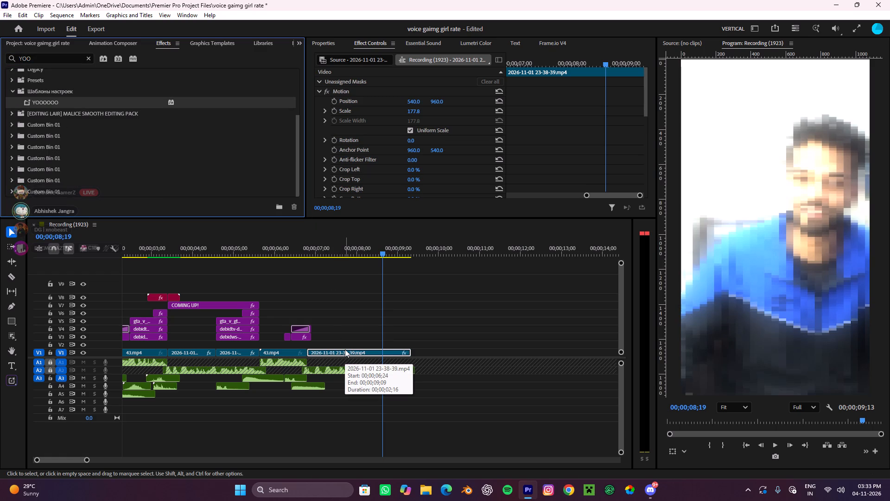
{"action": "left_click", "coordinate": [347, 306]}
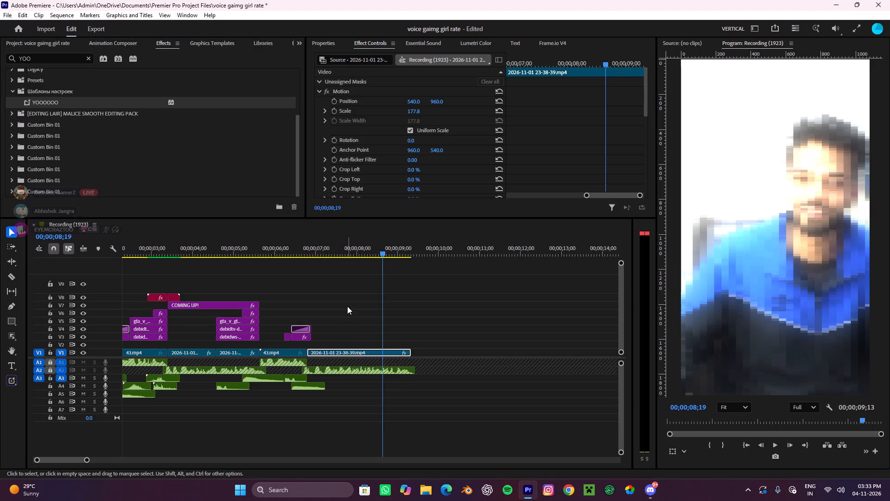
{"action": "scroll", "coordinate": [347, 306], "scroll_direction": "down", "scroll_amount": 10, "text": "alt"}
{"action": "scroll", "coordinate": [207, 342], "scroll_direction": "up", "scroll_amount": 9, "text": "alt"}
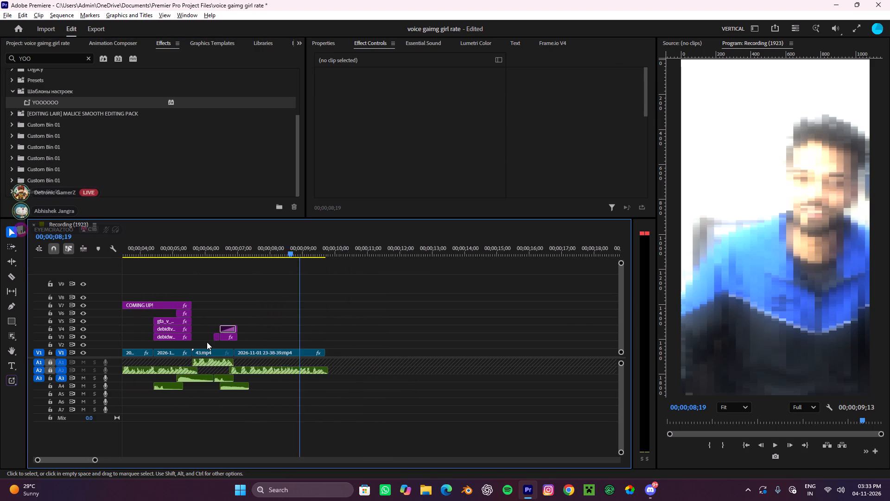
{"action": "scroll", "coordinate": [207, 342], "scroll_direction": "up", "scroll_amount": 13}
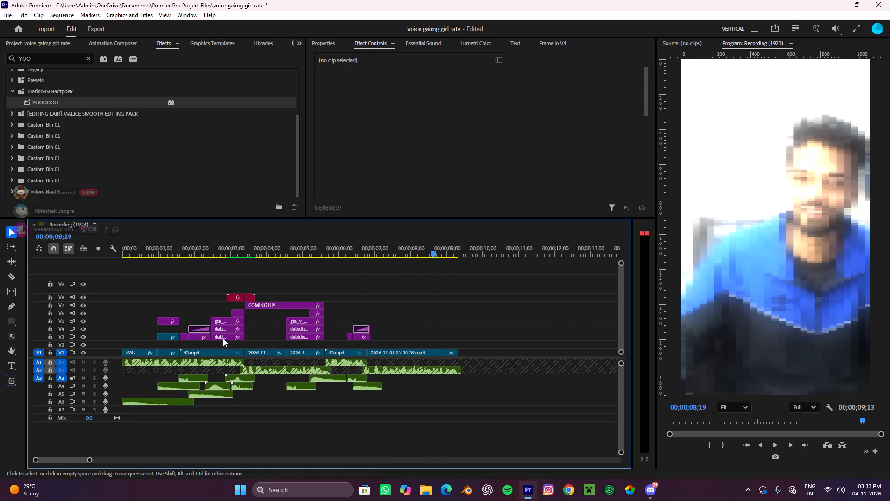
Duplicate the COMING UP! title onto V5 above the last recording clip and extend its end to match that clip's end.
{"action": "left_click", "coordinate": [270, 302]}
{"action": "left_click_drag", "start_coordinate": [270, 302], "coordinate": [400, 313], "text": "alt"}
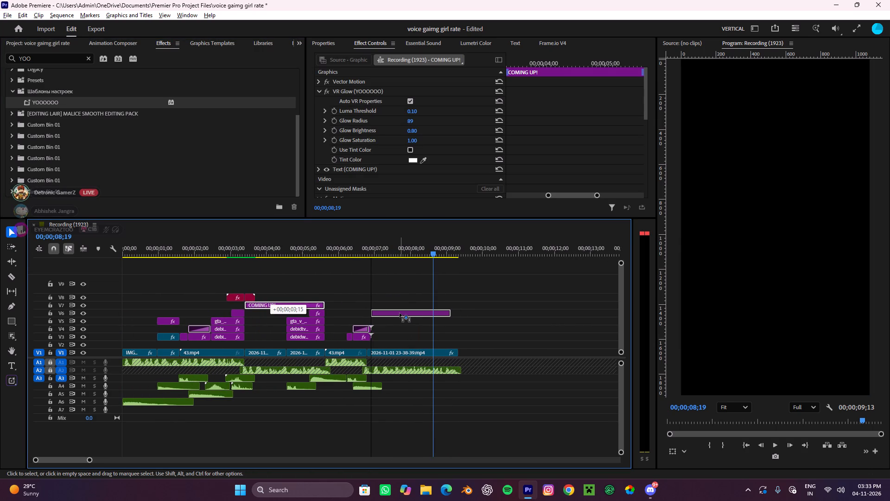
{"action": "left_click_drag", "start_coordinate": [400, 313], "coordinate": [392, 316], "text": "alt"}
{"action": "left_click_drag", "start_coordinate": [452, 314], "coordinate": [454, 314]}
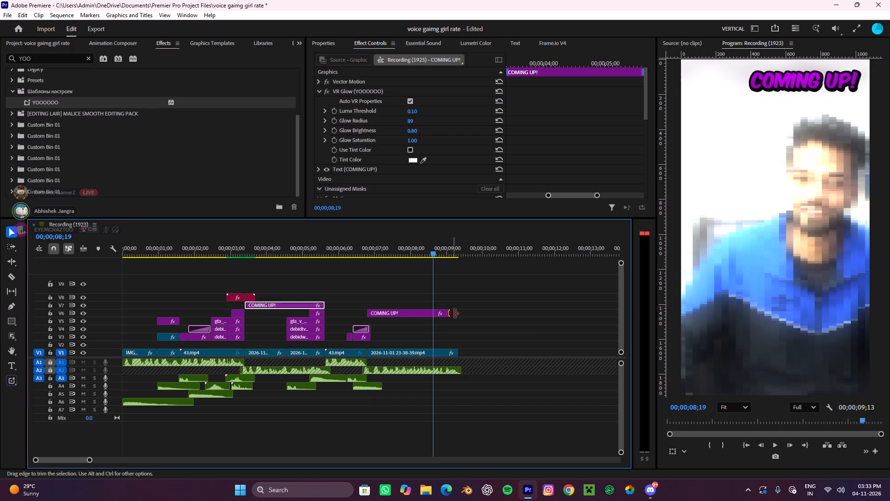
{"action": "left_click_drag", "start_coordinate": [454, 314], "coordinate": [460, 314]}
{"action": "left_click", "coordinate": [462, 315]}
{"action": "left_click_drag", "start_coordinate": [426, 310], "coordinate": [426, 322]}
{"action": "left_click", "coordinate": [469, 270]}
Select the copied COMING UP! title and search the effects for SHAKE, finding the Malice Handheld Shake presets.
{"action": "left_click_drag", "start_coordinate": [424, 244], "coordinate": [402, 281]}
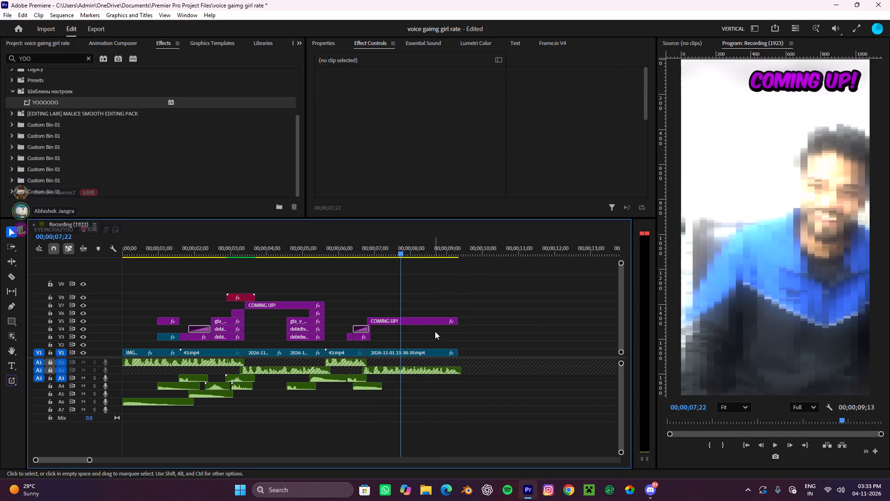
{"action": "left_click", "coordinate": [418, 314]}
{"action": "left_click", "coordinate": [411, 317]}
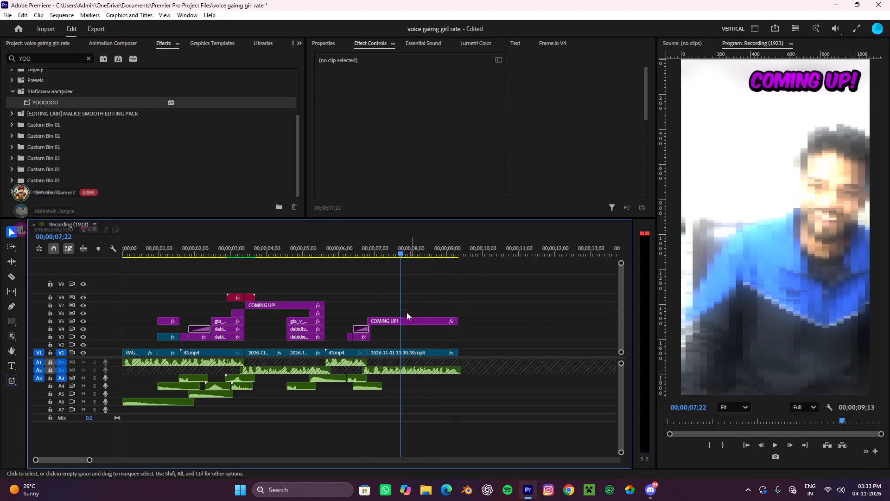
{"action": "left_click", "coordinate": [396, 317]}
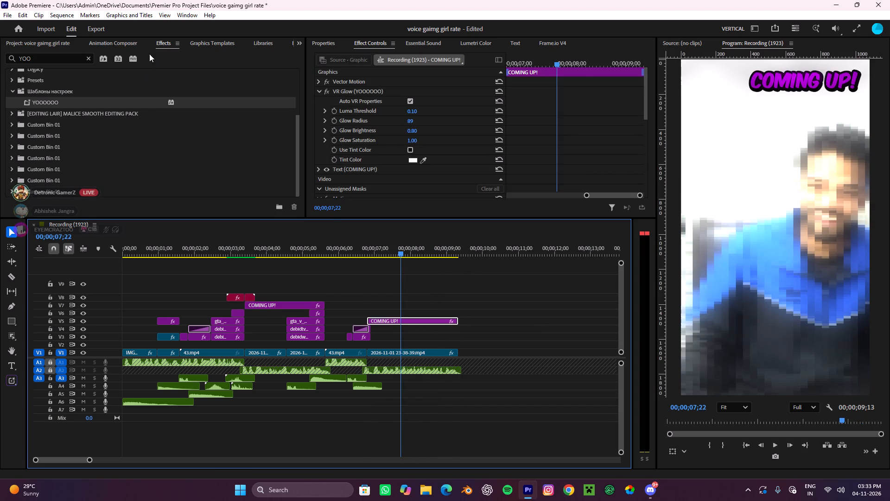
{"action": "left_click_drag", "start_coordinate": [70, 57], "coordinate": [0, 60]}
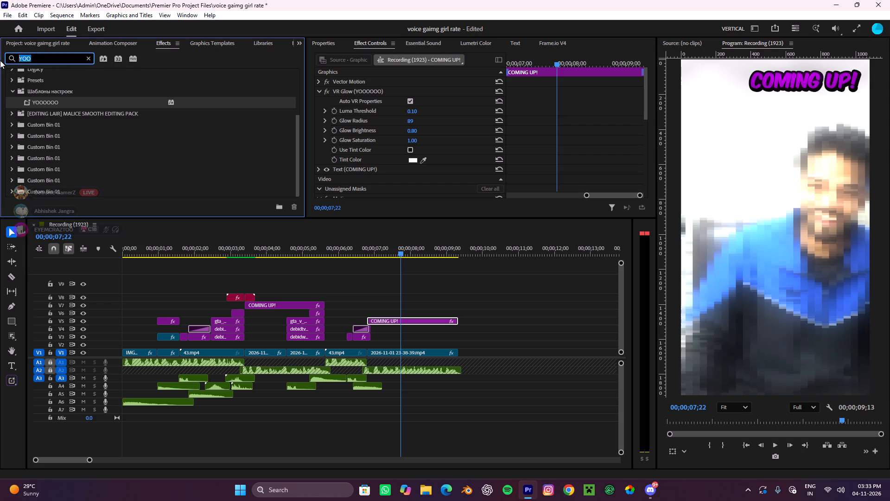
{"action": "type", "text": "SA"}
{"action": "key", "text": "BackSpace"}
{"action": "type", "text": "HEKE"}
{"action": "key", "text": "BackSpace"}
{"action": "key", "text": "BackSpace"}
{"action": "key", "text": "BackSpace"}
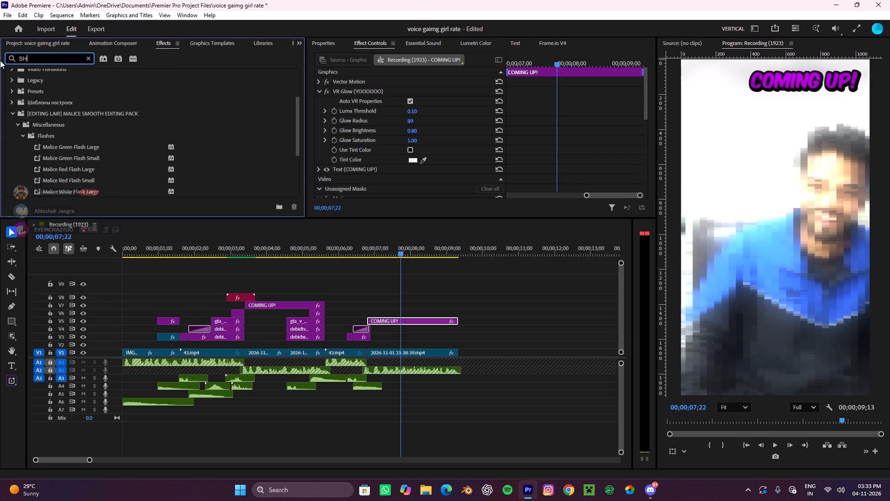
{"action": "type", "text": "AKE"}
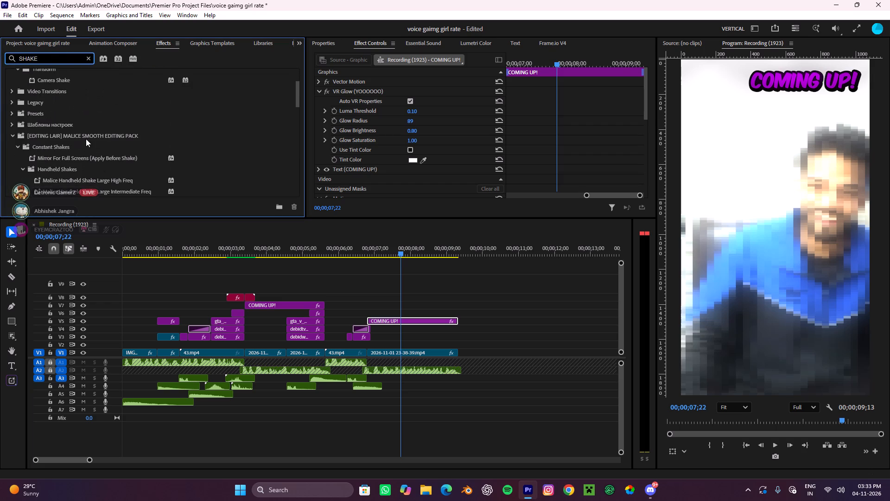
{"action": "scroll", "coordinate": [86, 139], "scroll_direction": "up", "scroll_amount": 10}
{"action": "scroll", "coordinate": [115, 147], "scroll_direction": "down", "scroll_amount": 11}
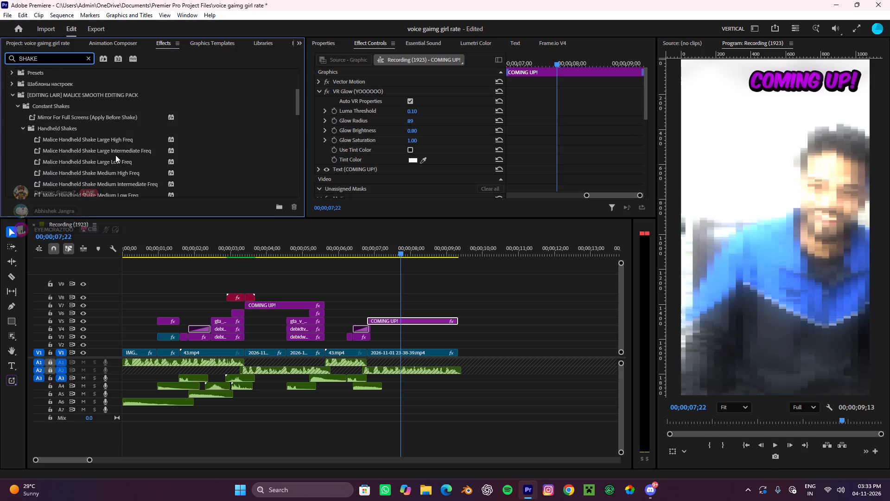
{"action": "scroll", "coordinate": [126, 153], "scroll_direction": "down", "scroll_amount": 8}
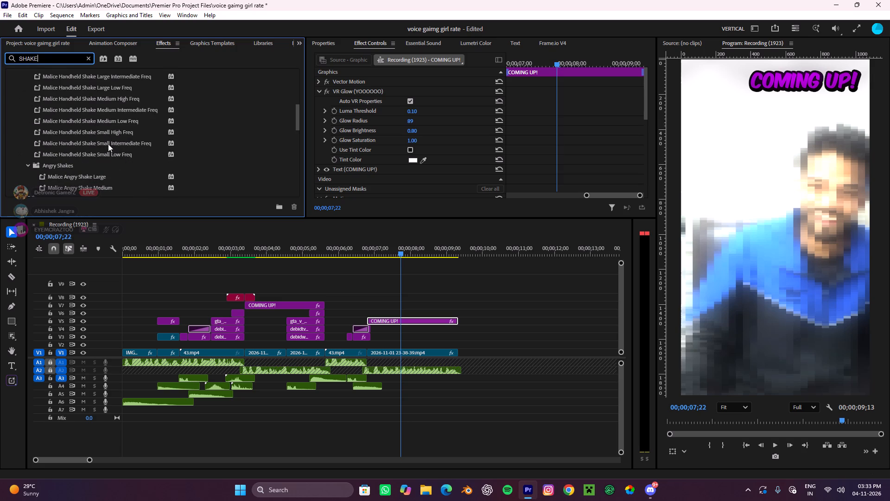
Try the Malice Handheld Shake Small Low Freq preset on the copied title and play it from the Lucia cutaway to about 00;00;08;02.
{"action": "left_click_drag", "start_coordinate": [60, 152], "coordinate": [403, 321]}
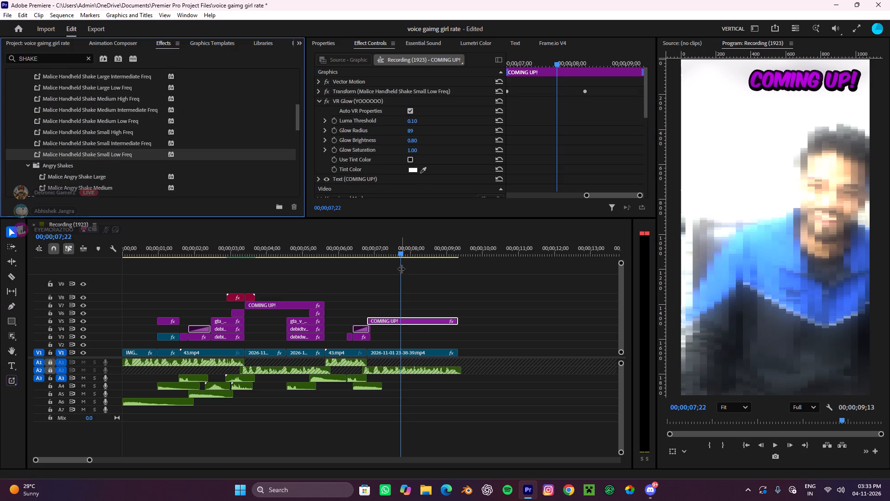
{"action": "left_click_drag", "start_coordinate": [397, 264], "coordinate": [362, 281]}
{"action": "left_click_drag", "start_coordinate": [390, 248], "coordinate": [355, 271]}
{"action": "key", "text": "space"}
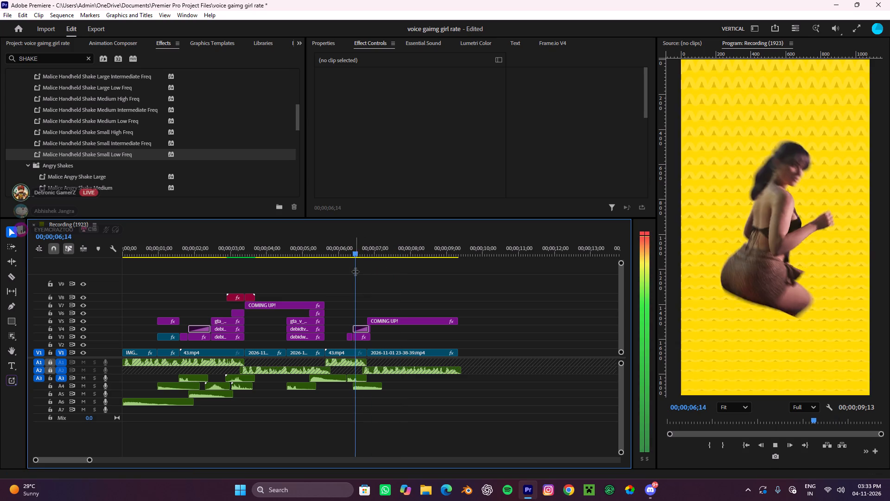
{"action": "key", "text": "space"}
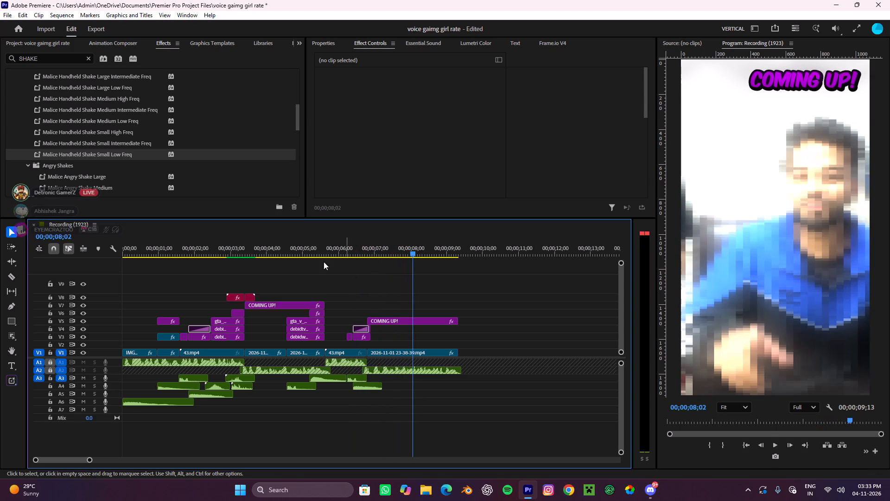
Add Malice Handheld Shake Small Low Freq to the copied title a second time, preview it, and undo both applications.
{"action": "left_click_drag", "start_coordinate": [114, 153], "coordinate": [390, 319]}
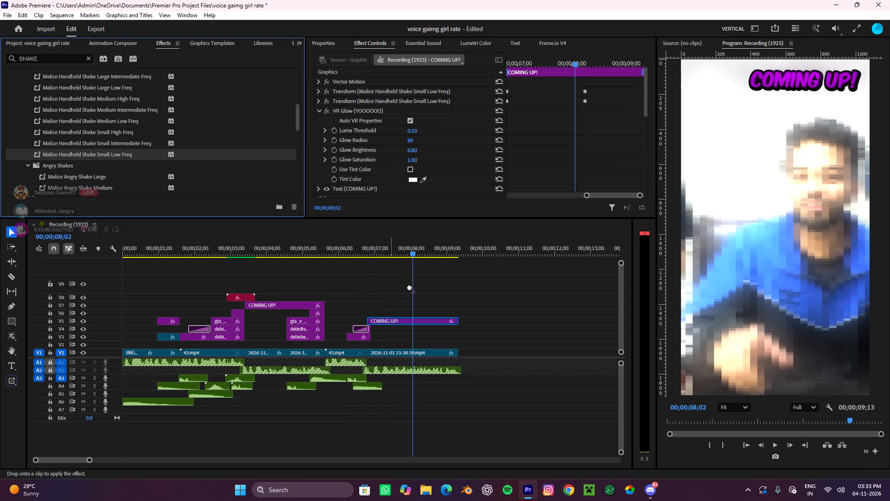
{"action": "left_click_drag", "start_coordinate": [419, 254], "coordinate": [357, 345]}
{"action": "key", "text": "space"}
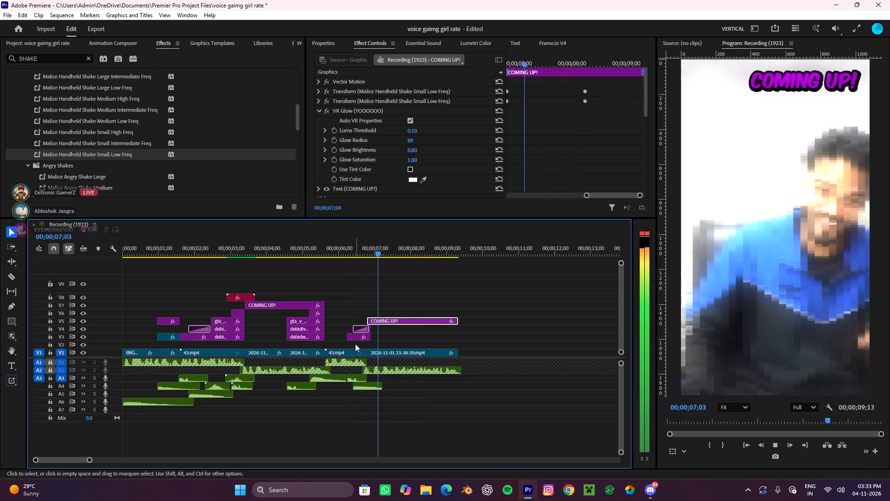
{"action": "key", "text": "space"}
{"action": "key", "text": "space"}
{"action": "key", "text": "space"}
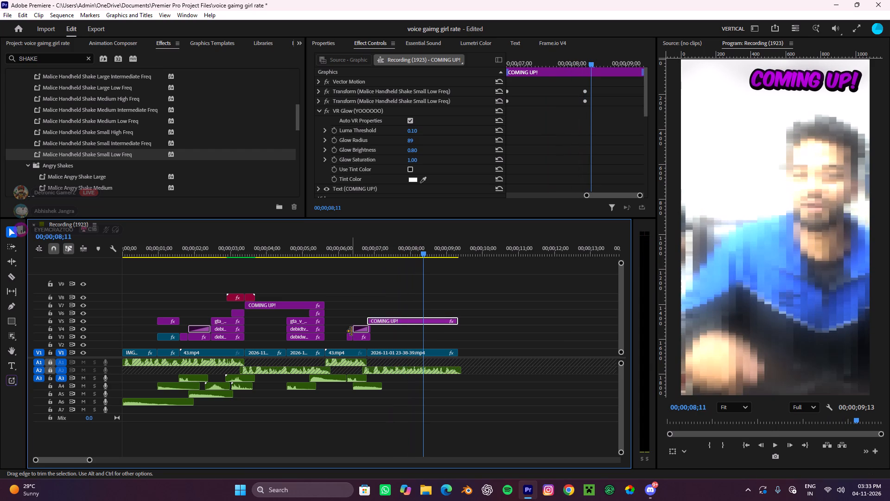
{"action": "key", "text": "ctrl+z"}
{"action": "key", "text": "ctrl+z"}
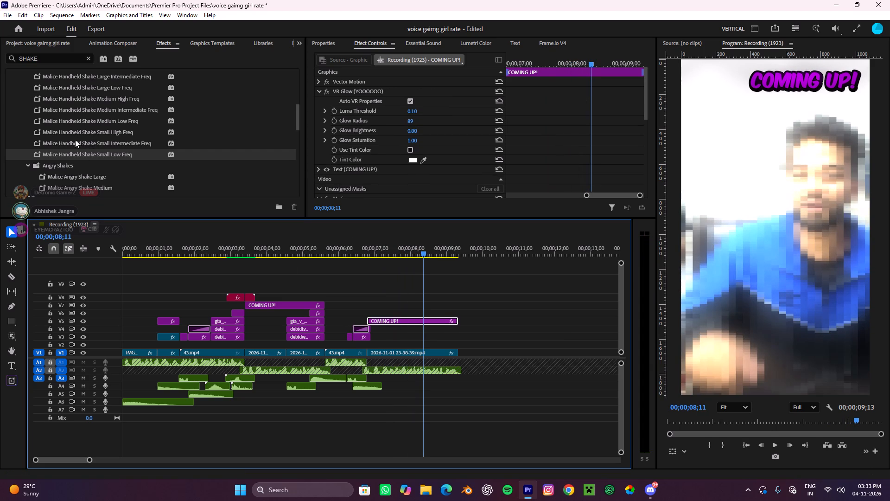
Apply the Malice Handheld Shake Small Intermediate Freq preset to the copied title and play it up to about 00;00;08;18.
{"action": "left_click_drag", "start_coordinate": [75, 139], "coordinate": [401, 318]}
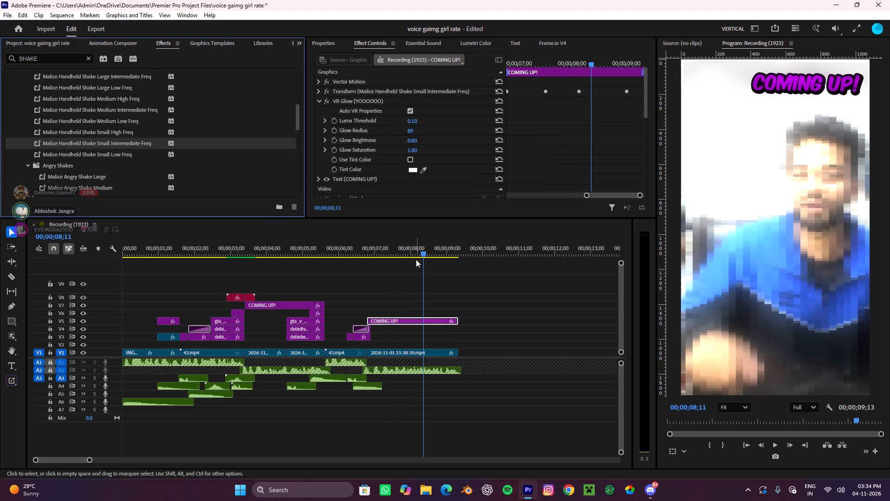
{"action": "left_click_drag", "start_coordinate": [411, 263], "coordinate": [365, 308]}
{"action": "left_click_drag", "start_coordinate": [396, 239], "coordinate": [359, 287]}
{"action": "left_click", "coordinate": [435, 281]}
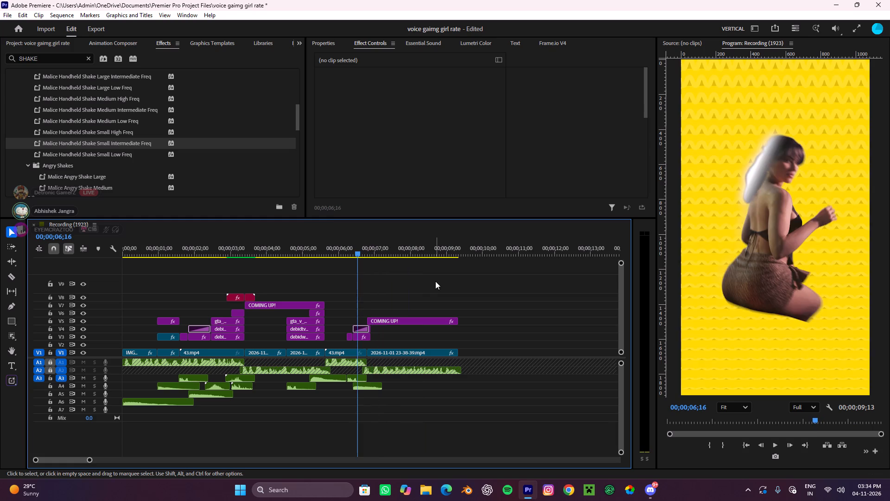
{"action": "key", "text": "space"}
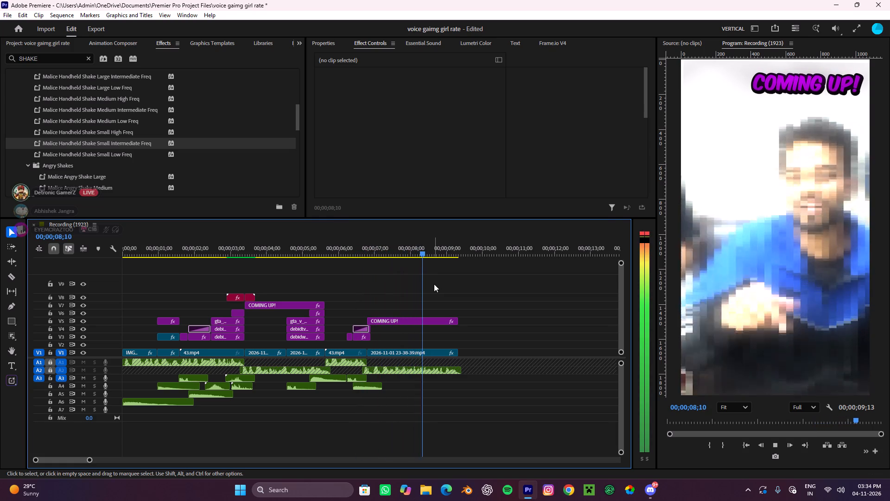
{"action": "key", "text": "space"}
Search the effects for YOO and apply the YOOOOOO preset to the copied COMING UP! title on V5.
{"action": "left_click", "coordinate": [429, 320]}
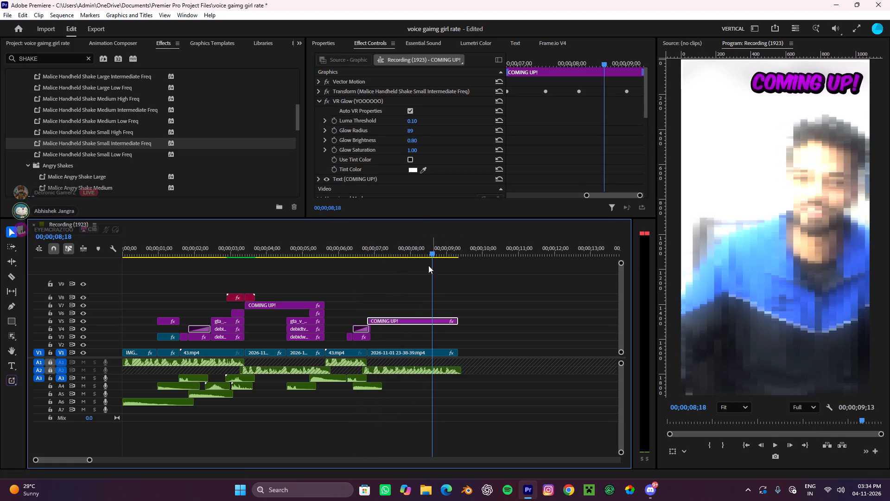
{"action": "left_click_drag", "start_coordinate": [55, 57], "coordinate": [0, 68]}
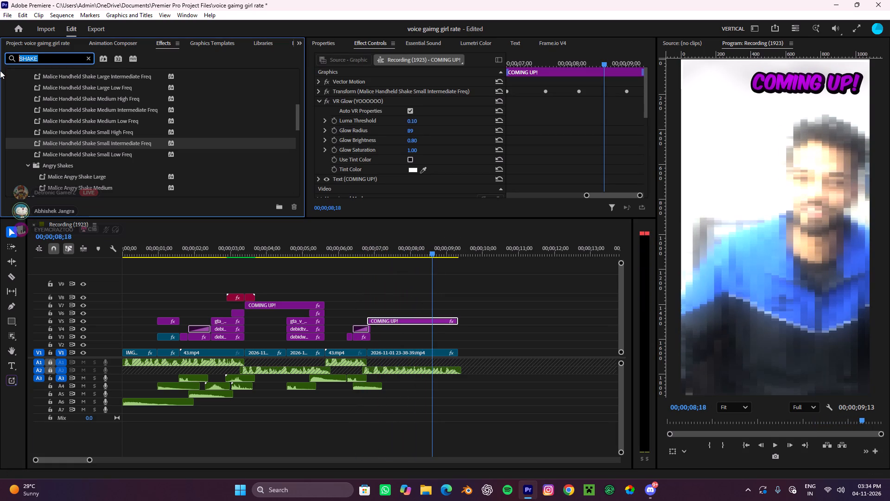
{"action": "type", "text": "YO"}
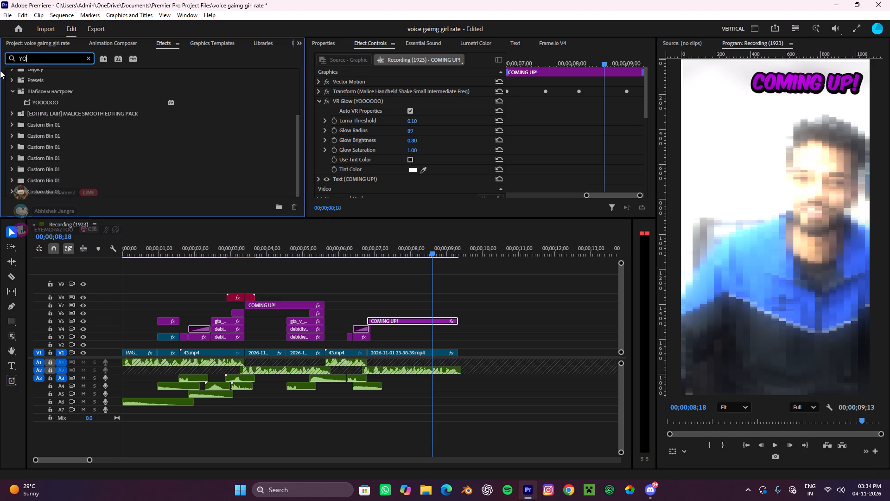
{"action": "key", "text": "o"}
{"action": "left_click_drag", "start_coordinate": [53, 98], "coordinate": [376, 207]}
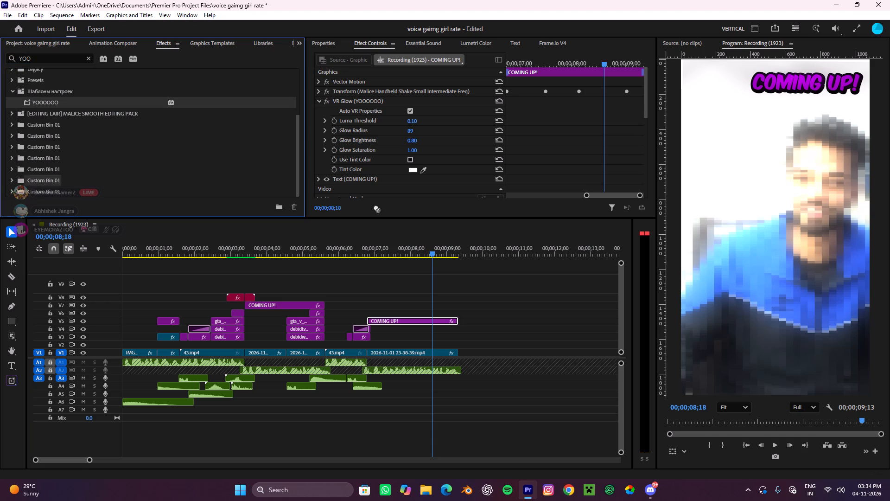
{"action": "left_click_drag", "start_coordinate": [376, 207], "coordinate": [391, 319]}
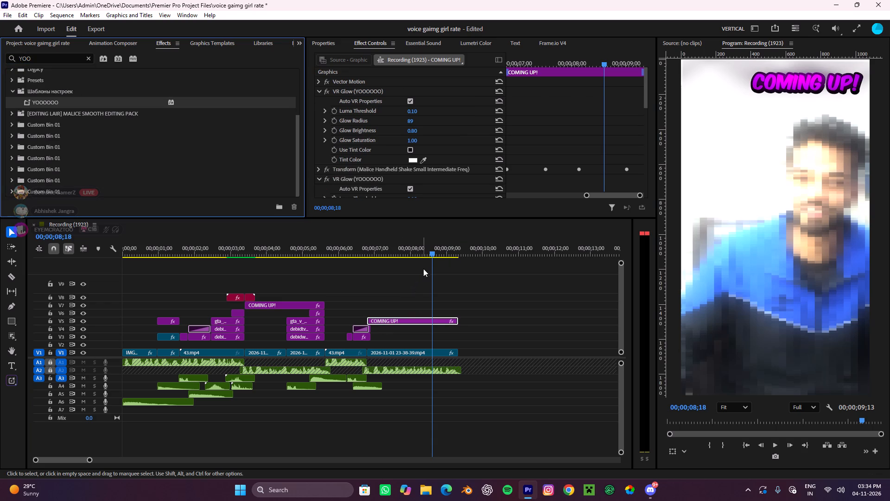
{"action": "scroll", "coordinate": [175, 332], "scroll_direction": "up", "scroll_amount": 10}
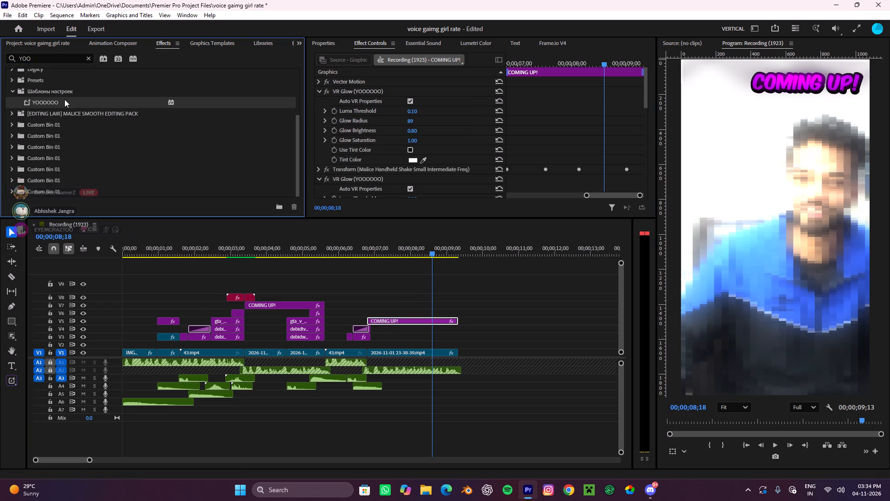
Apply the YOOOOOO preset to the first COMING UP! title on V7.
{"action": "left_click_drag", "start_coordinate": [64, 99], "coordinate": [304, 306]}
Play from within the first COMING UP! title through the closing recording up to about 00;00;09;07.
{"action": "left_click_drag", "start_coordinate": [422, 255], "coordinate": [277, 276]}
{"action": "left_click", "coordinate": [371, 274]}
{"action": "key", "text": "space"}
{"action": "scroll", "coordinate": [419, 293], "scroll_direction": "down", "scroll_amount": 4, "text": "alt"}
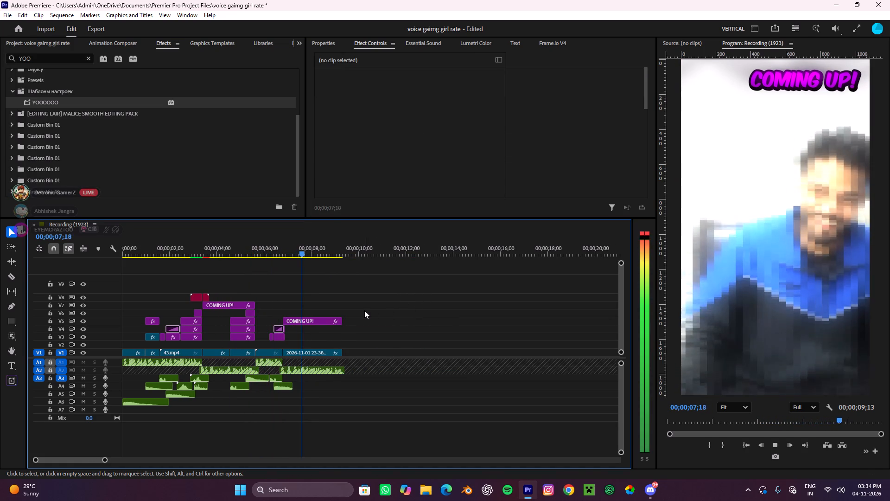
{"action": "key", "text": "space"}
{"action": "scroll", "coordinate": [364, 310], "scroll_direction": "up", "scroll_amount": 9, "text": "alt"}
{"action": "scroll", "coordinate": [364, 310], "scroll_direction": "up", "scroll_amount": 3}
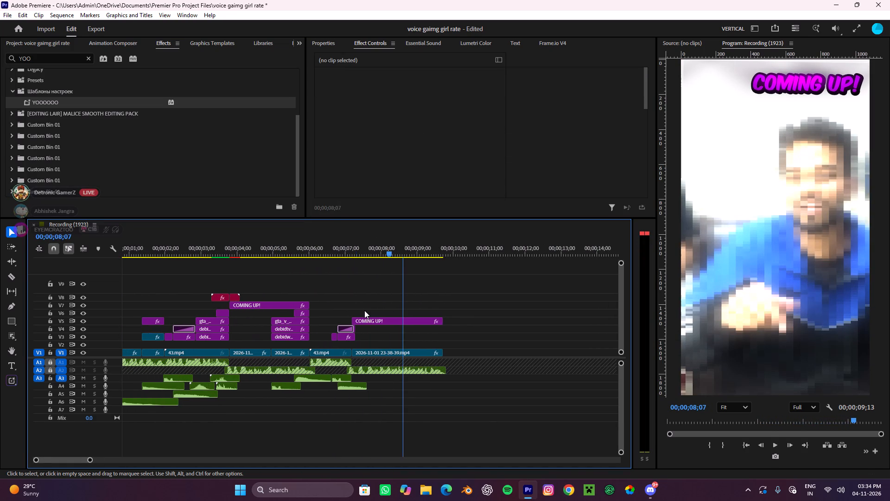
{"action": "left_click", "coordinate": [432, 303]}
{"action": "key", "text": "space"}
{"action": "scroll", "coordinate": [432, 303], "scroll_direction": "down", "scroll_amount": 7, "text": "alt"}
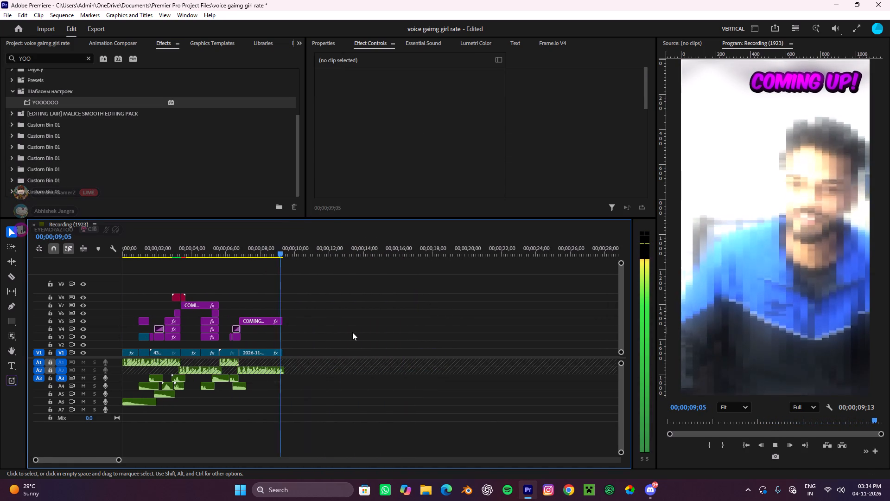
{"action": "key", "text": "space"}
{"action": "scroll", "coordinate": [252, 332], "scroll_direction": "up", "scroll_amount": 14, "text": "alt"}
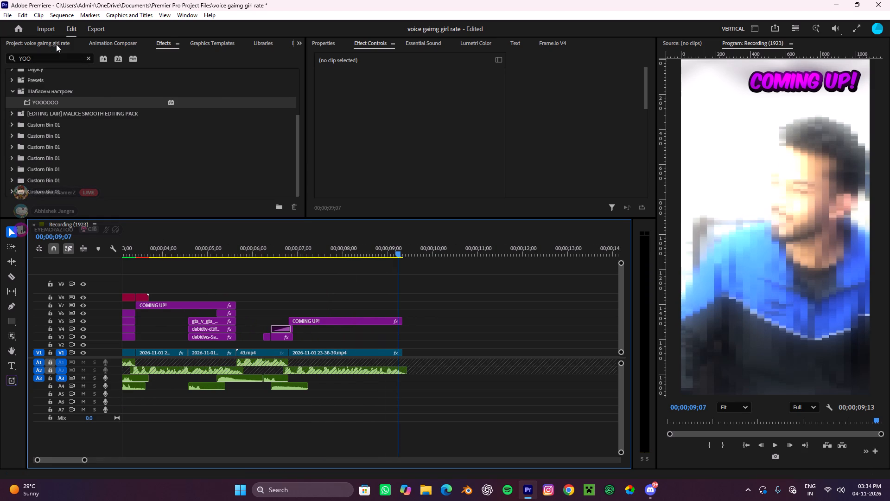
Duplicate the V6 adjustment layer at the first title's end, with its A3 sound, to about 00;00;08;23 over the closing recording.
{"action": "left_click", "coordinate": [56, 44]}
{"action": "scroll", "coordinate": [374, 371], "scroll_direction": "down", "scroll_amount": 8, "text": "alt"}
{"action": "scroll", "coordinate": [274, 371], "scroll_direction": "up", "scroll_amount": 9, "text": "alt"}
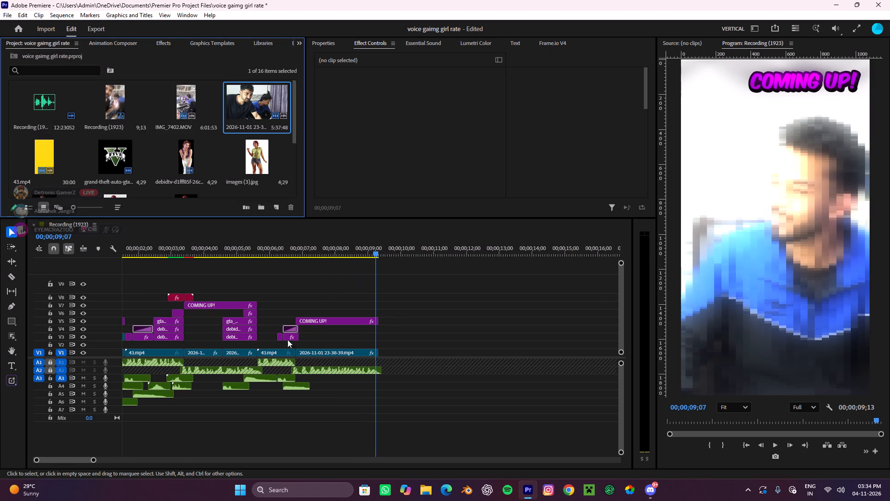
{"action": "scroll", "coordinate": [289, 343], "scroll_direction": "up", "scroll_amount": 5, "text": "alt"}
{"action": "scroll", "coordinate": [277, 347], "scroll_direction": "up", "scroll_amount": 4}
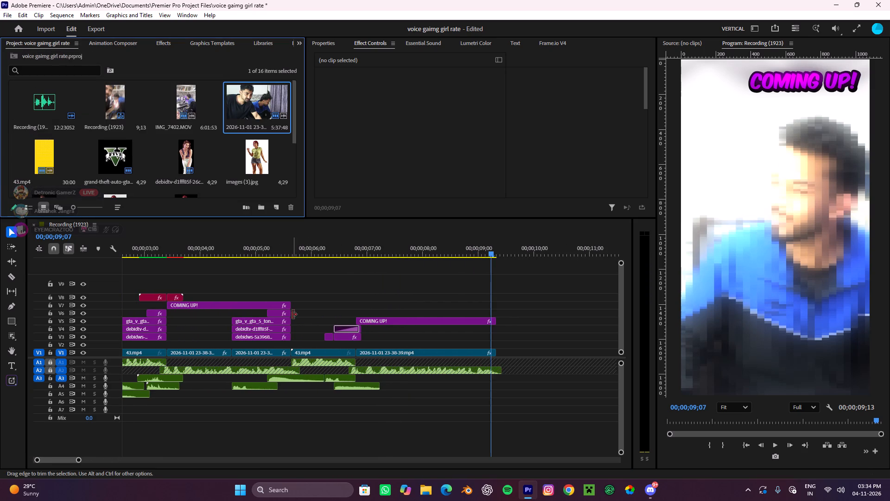
{"action": "left_click_drag", "start_coordinate": [315, 309], "coordinate": [287, 311], "text": "shift"}
{"action": "left_click", "coordinate": [288, 375], "text": "shift"}
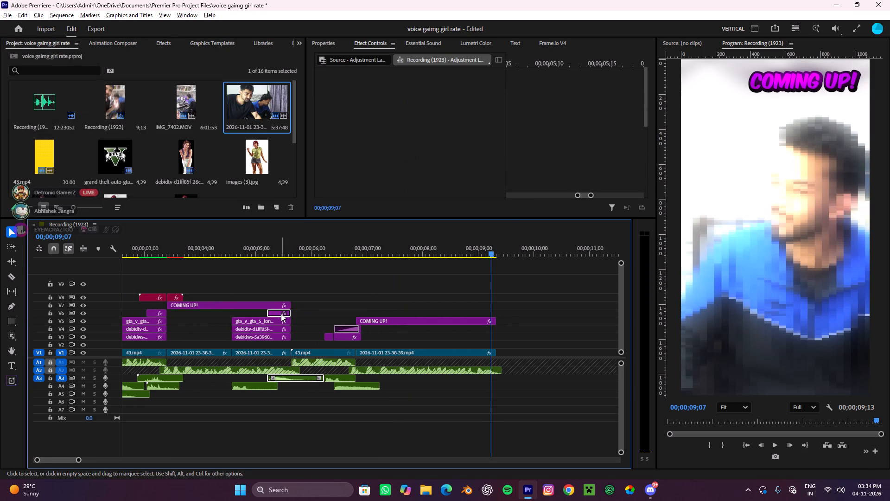
{"action": "left_click_drag", "start_coordinate": [281, 314], "coordinate": [504, 313], "text": "alt"}
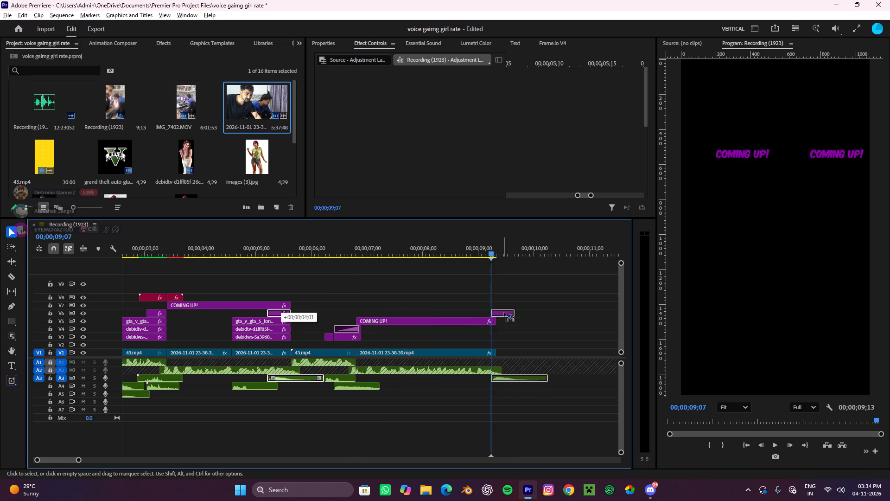
{"action": "left_click_drag", "start_coordinate": [504, 313], "coordinate": [479, 316], "text": "alt"}
Play the closing recording from about 00;00;08;08 to check the copied transition and its sound.
{"action": "left_click_drag", "start_coordinate": [494, 248], "coordinate": [434, 287]}
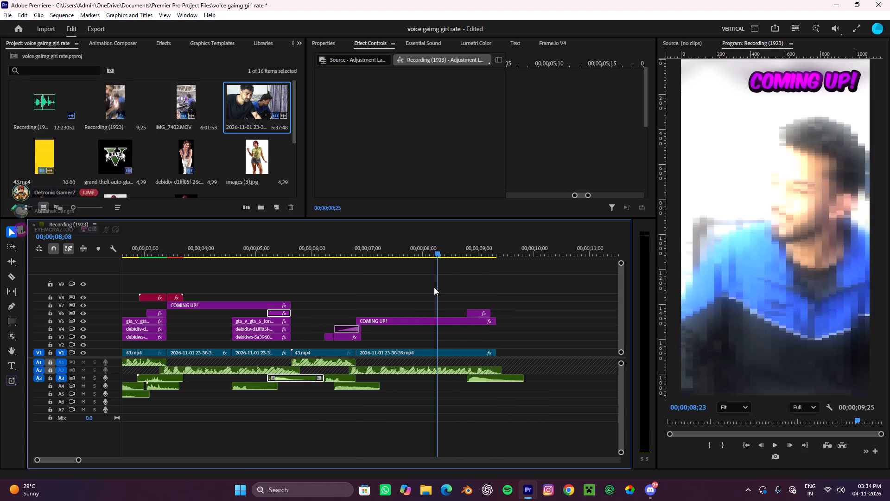
{"action": "left_click_drag", "start_coordinate": [434, 287], "coordinate": [430, 290]}
{"action": "key", "text": "space"}
{"action": "scroll", "coordinate": [513, 306], "scroll_direction": "down", "scroll_amount": 8, "text": "alt"}
{"action": "scroll", "coordinate": [323, 324], "scroll_direction": "up", "scroll_amount": 5, "text": "alt"}
{"action": "key", "text": "space"}
{"action": "scroll", "coordinate": [337, 312], "scroll_direction": "up", "scroll_amount": 4, "text": "alt"}
{"action": "scroll", "coordinate": [337, 312], "scroll_direction": "down", "scroll_amount": 6}
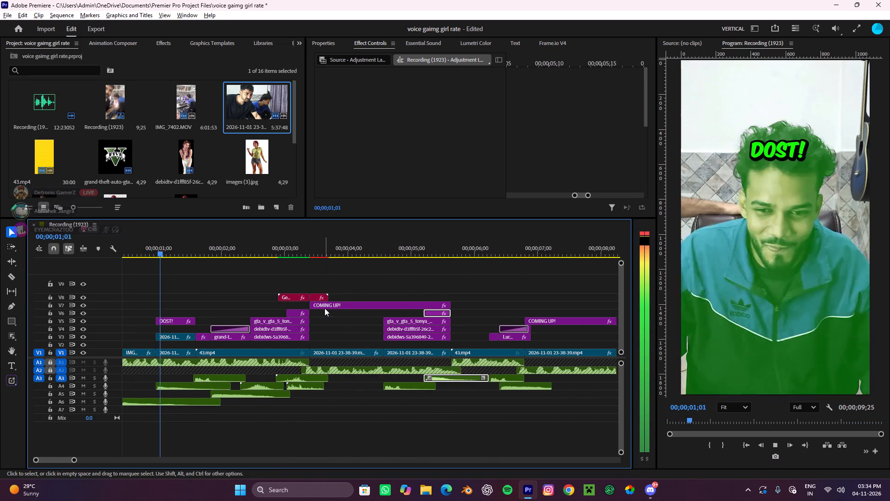
{"action": "scroll", "coordinate": [324, 308], "scroll_direction": "down", "scroll_amount": 2}
{"action": "key", "text": "space"}
Move the copied V6 adjustment layer and its A3 sound to end the layer with the closing recording, and play the ending.
{"action": "left_click", "coordinate": [435, 276]}
{"action": "scroll", "coordinate": [429, 293], "scroll_direction": "up", "scroll_amount": 3, "text": "alt"}
{"action": "left_click", "coordinate": [511, 308]}
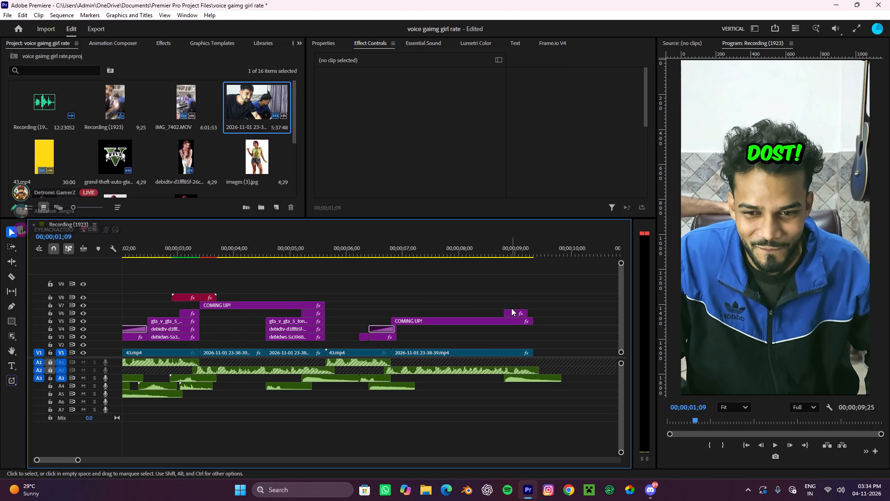
{"action": "left_click", "coordinate": [510, 312]}
{"action": "left_click", "coordinate": [519, 379], "text": "shift"}
{"action": "left_click_drag", "start_coordinate": [525, 309], "coordinate": [533, 318]}
{"action": "left_click", "coordinate": [551, 297]}
{"action": "left_click", "coordinate": [497, 241]}
{"action": "key", "text": "space"}
{"action": "scroll", "coordinate": [530, 316], "scroll_direction": "down", "scroll_amount": 7, "text": "alt"}
{"action": "left_click_drag", "start_coordinate": [393, 245], "coordinate": [0, 225]}
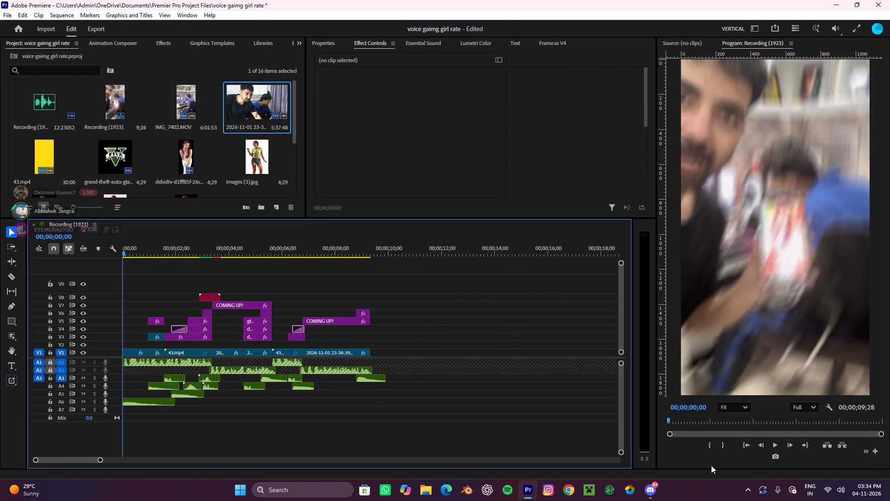
Switch to File Explorer and add the Mozart String Serenade No.13 track from VIDEO EDITING ASSET's bg musics folder to A4 after the video.
{"action": "left_click", "coordinate": [426, 490]}
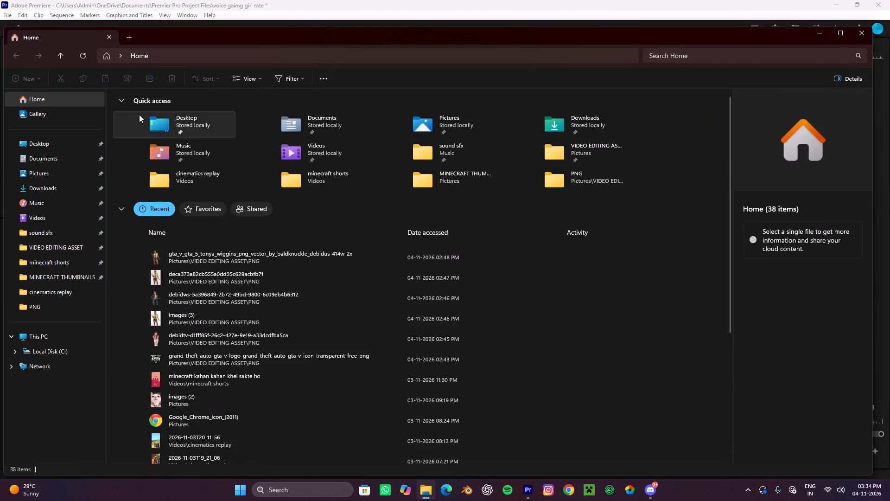
{"action": "left_click", "coordinate": [55, 202]}
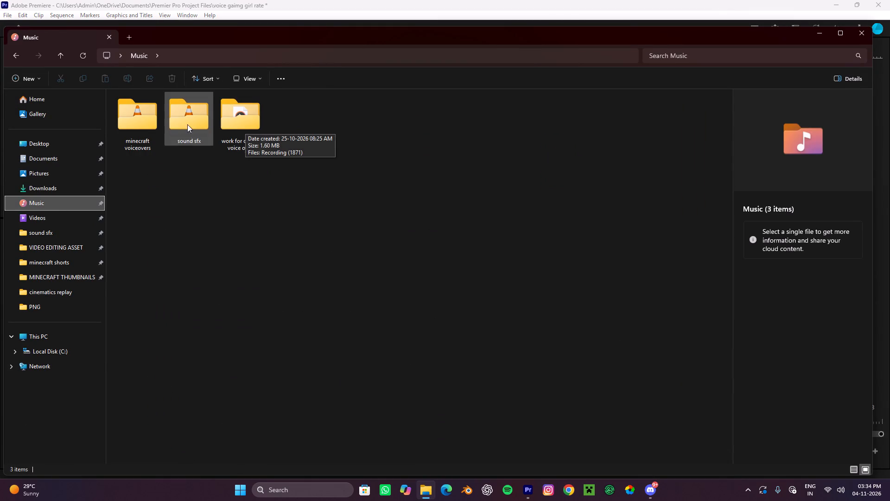
{"action": "left_click", "coordinate": [59, 173]}
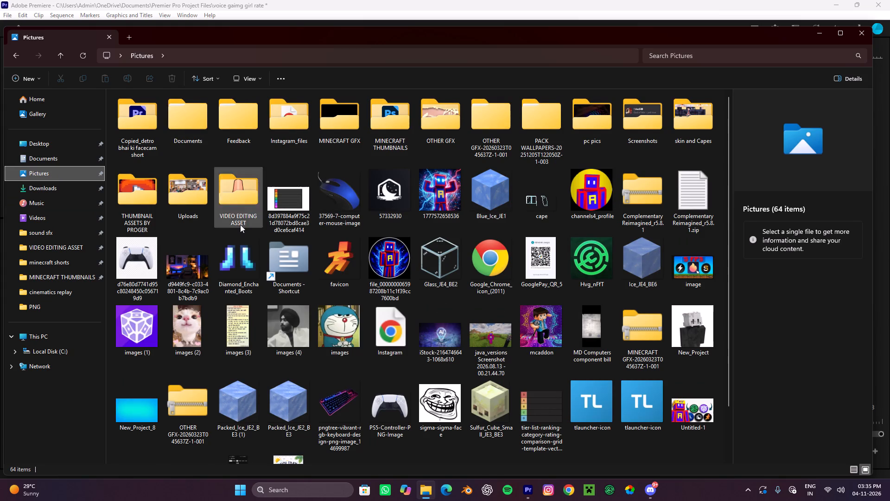
{"action": "left_click", "coordinate": [60, 205]}
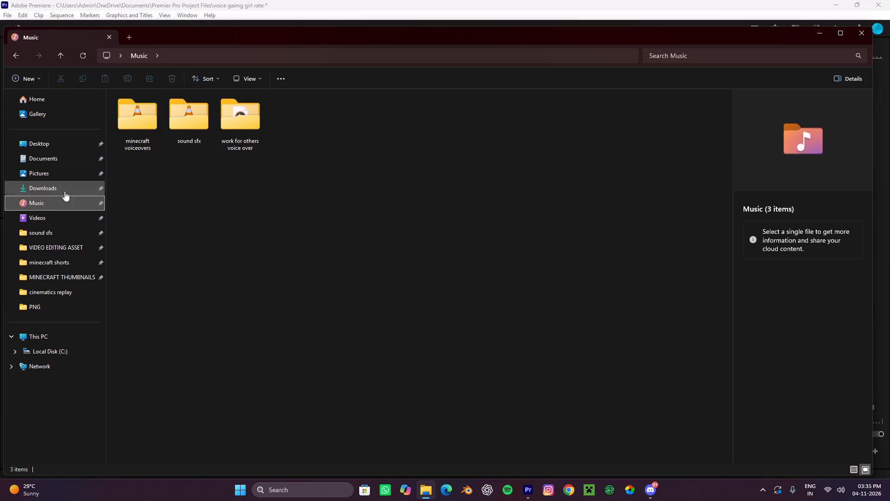
{"action": "left_click", "coordinate": [52, 242]}
{"action": "double_click", "coordinate": [234, 119]}
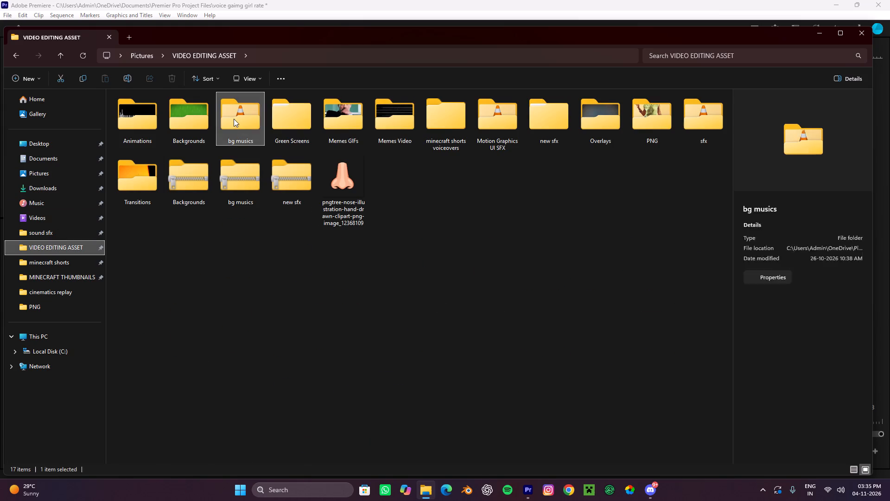
{"action": "left_click", "coordinate": [381, 193]}
{"action": "left_click_drag", "start_coordinate": [388, 178], "coordinate": [496, 415]}
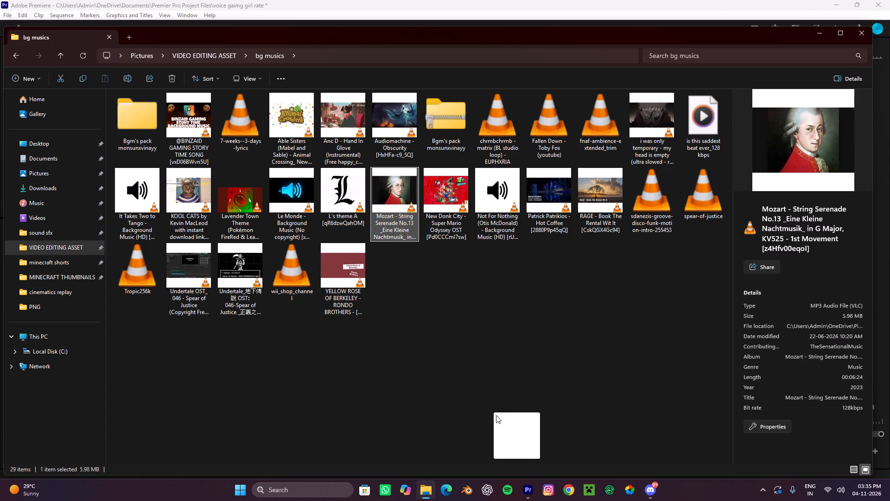
{"action": "left_click_drag", "start_coordinate": [496, 415], "coordinate": [369, 387]}
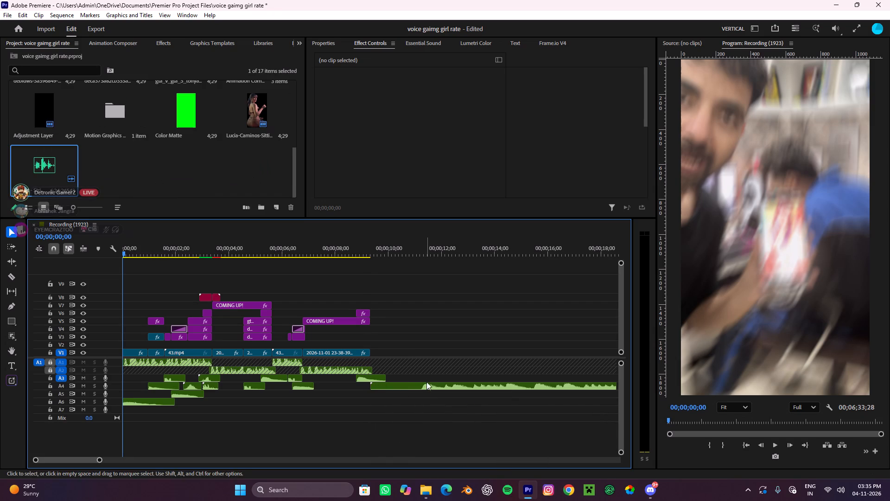
Split the Mozart music about two seconds in and remove its opening section.
{"action": "key", "text": "c"}
{"action": "left_click", "coordinate": [422, 385]}
{"action": "key", "text": "b"}
{"action": "left_click", "coordinate": [397, 387]}
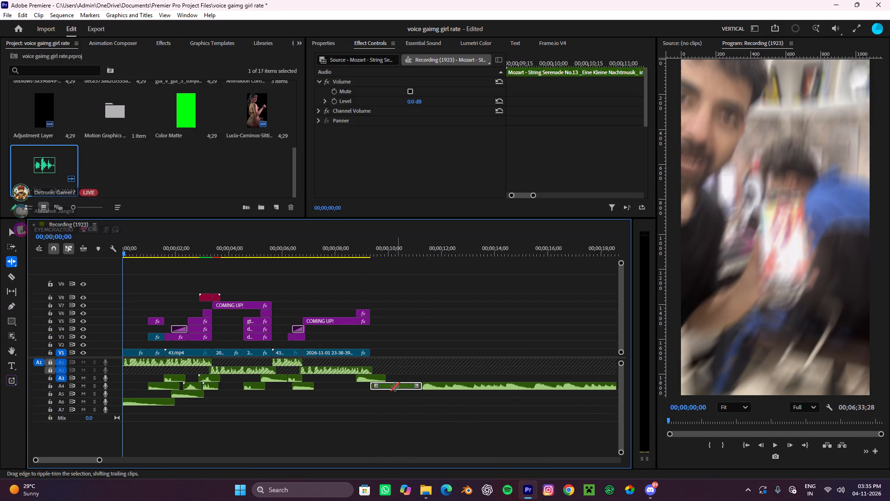
{"action": "key", "text": "ctrl+x"}
Move the remaining Mozart music to A7 at the start of the sequence and play the opening.
{"action": "key", "text": "v"}
{"action": "left_click_drag", "start_coordinate": [443, 387], "coordinate": [153, 414]}
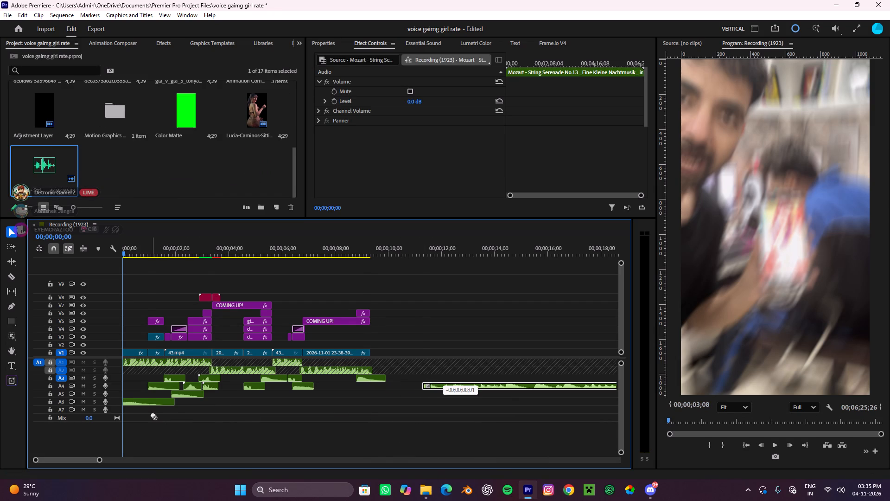
{"action": "left_click_drag", "start_coordinate": [153, 414], "coordinate": [140, 408]}
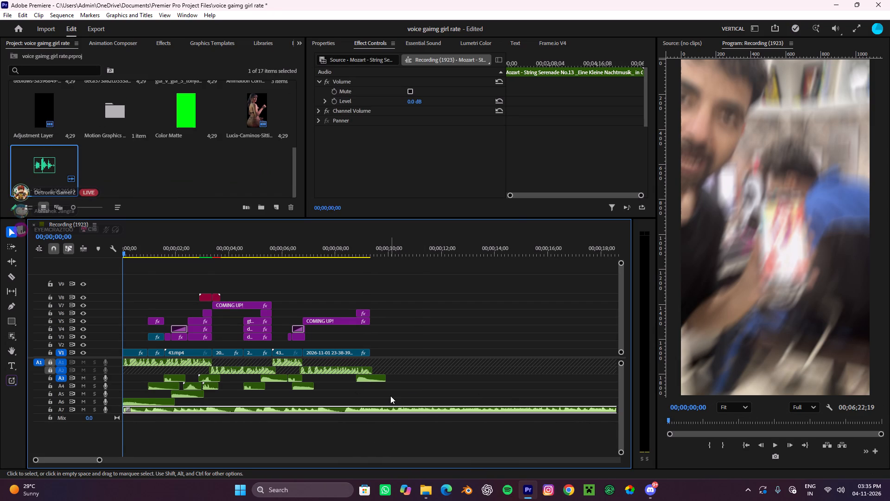
{"action": "key", "text": "space"}
{"action": "scroll", "coordinate": [392, 392], "scroll_direction": "down", "scroll_amount": 4, "text": "alt"}
{"action": "key", "text": "space"}
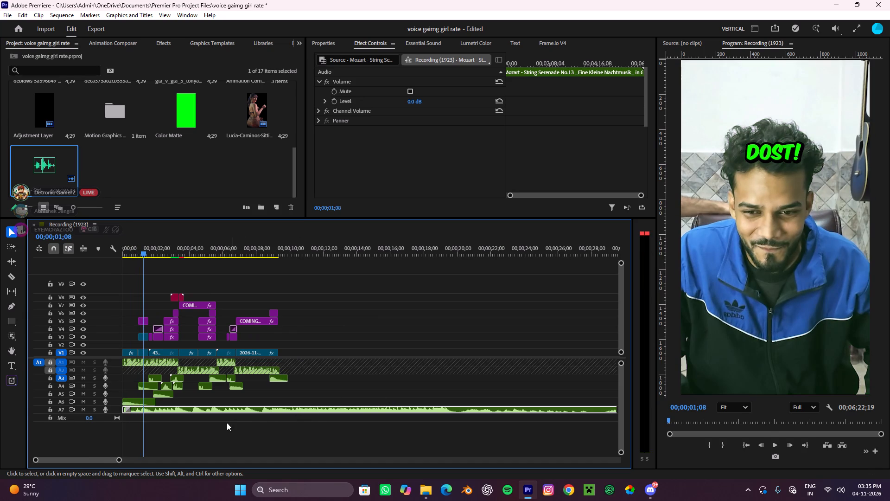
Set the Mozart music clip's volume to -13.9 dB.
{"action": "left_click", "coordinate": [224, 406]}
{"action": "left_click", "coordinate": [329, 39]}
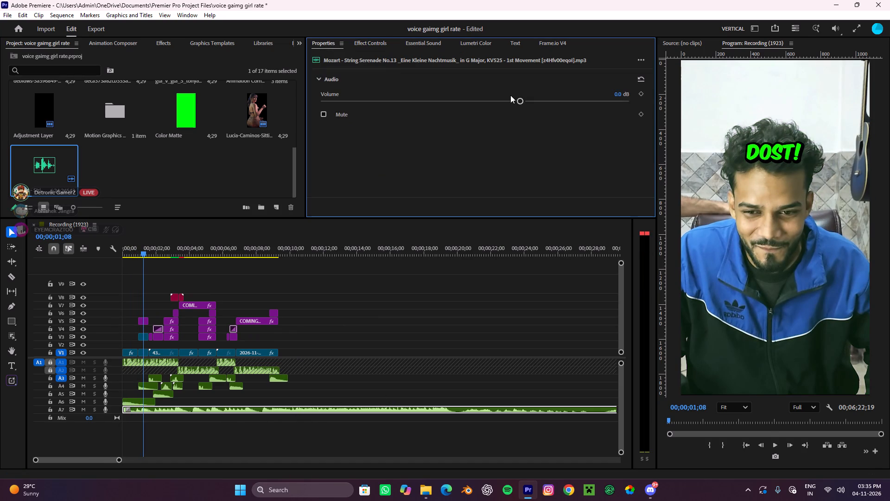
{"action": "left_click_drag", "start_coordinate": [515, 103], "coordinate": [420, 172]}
Split the A7 music at the end of the closing recording and remove the excess beyond it.
{"action": "key", "text": "c"}
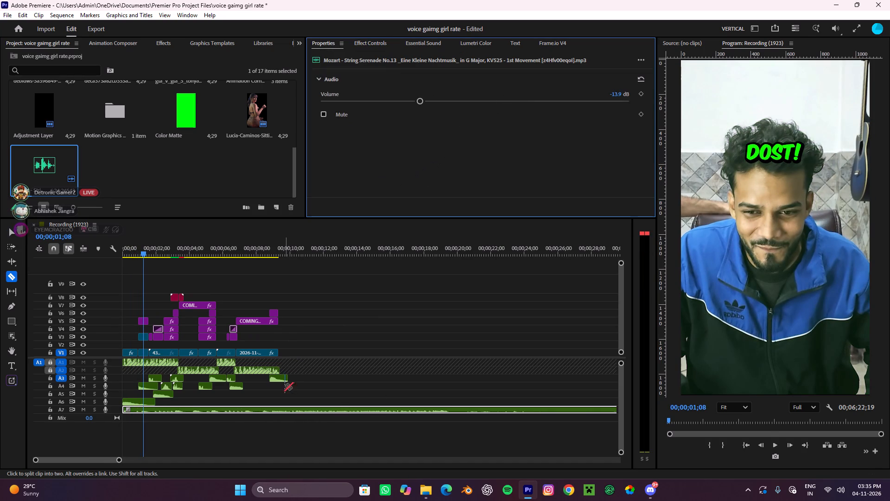
{"action": "left_click", "coordinate": [276, 408]}
{"action": "key", "text": "v"}
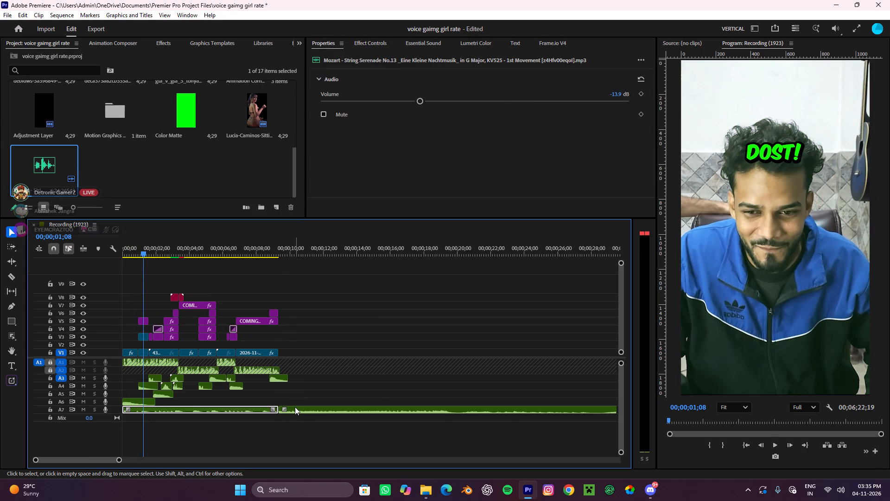
{"action": "left_click", "coordinate": [295, 409]}
{"action": "key", "text": "ctrl+x"}
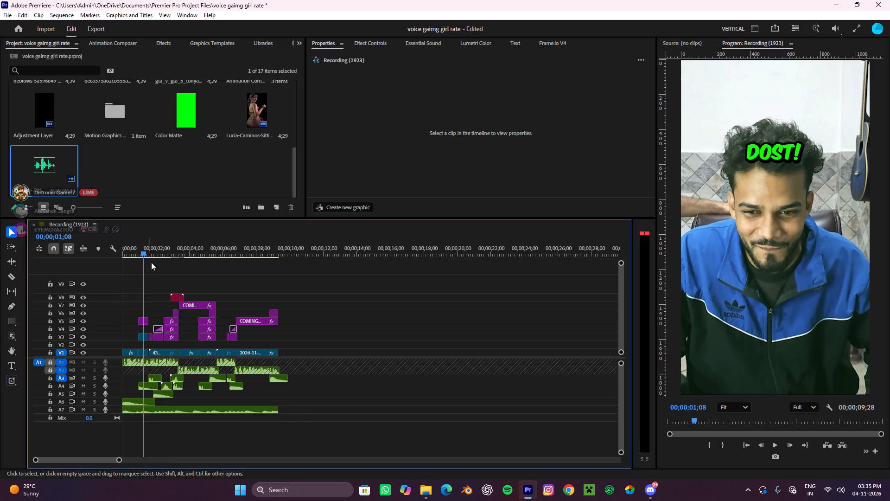
Play the opening with the music and set the A7 Mozart clip's volume to -12.9 dB.
{"action": "left_click_drag", "start_coordinate": [150, 252], "coordinate": [44, 269]}
{"action": "key", "text": "space"}
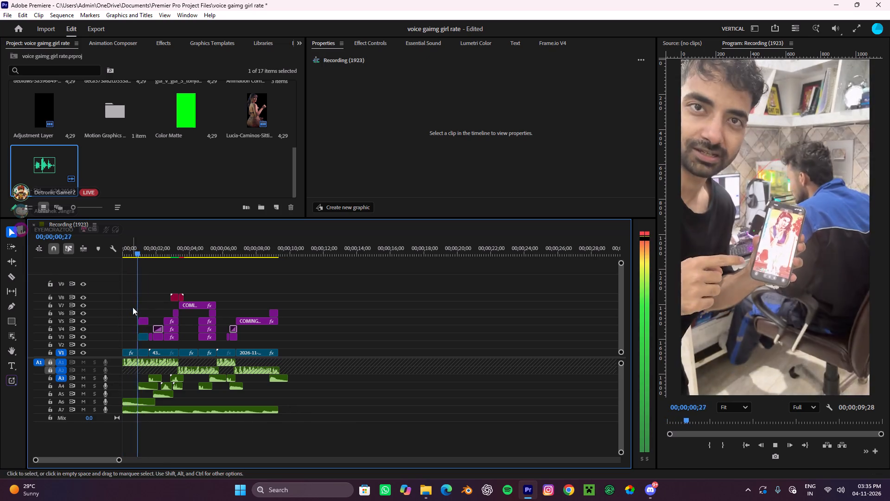
{"action": "key", "text": "space"}
{"action": "left_click", "coordinate": [198, 409]}
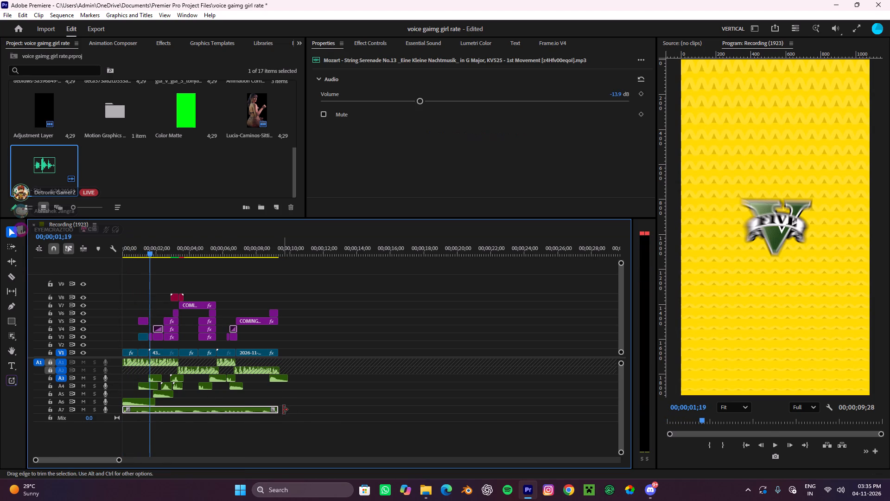
{"action": "left_click", "coordinate": [431, 102]}
{"action": "left_click_drag", "start_coordinate": [431, 102], "coordinate": [425, 112]}
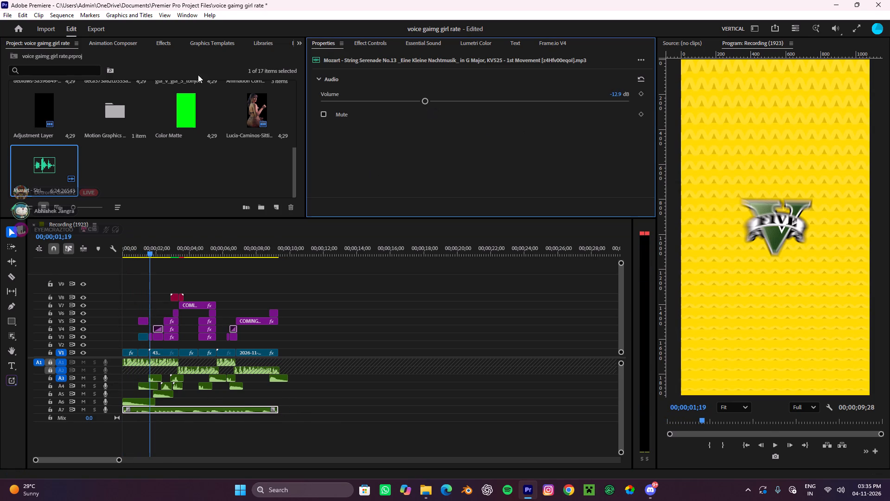
Search the effects for MASTER and apply the Mastering audio effect to the A7 Mozart music.
{"action": "left_click", "coordinate": [176, 45]}
{"action": "left_click_drag", "start_coordinate": [78, 55], "coordinate": [0, 60]}
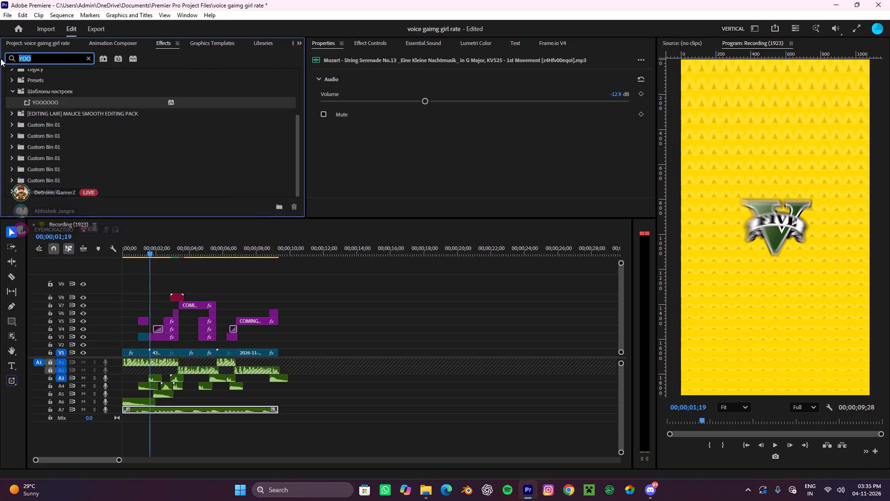
{"action": "type", "text": "MASTER"}
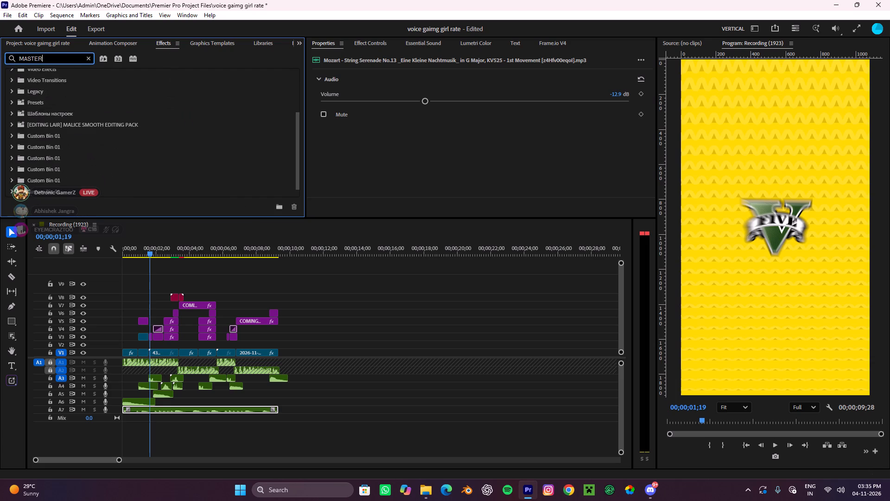
{"action": "scroll", "coordinate": [64, 117], "scroll_direction": "up", "scroll_amount": 9}
{"action": "left_click_drag", "start_coordinate": [49, 117], "coordinate": [221, 308]}
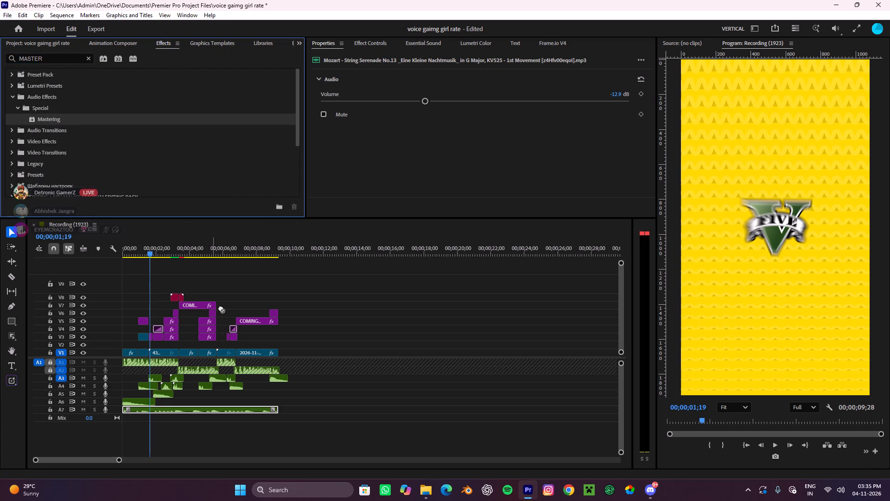
{"action": "left_click_drag", "start_coordinate": [221, 308], "coordinate": [200, 411]}
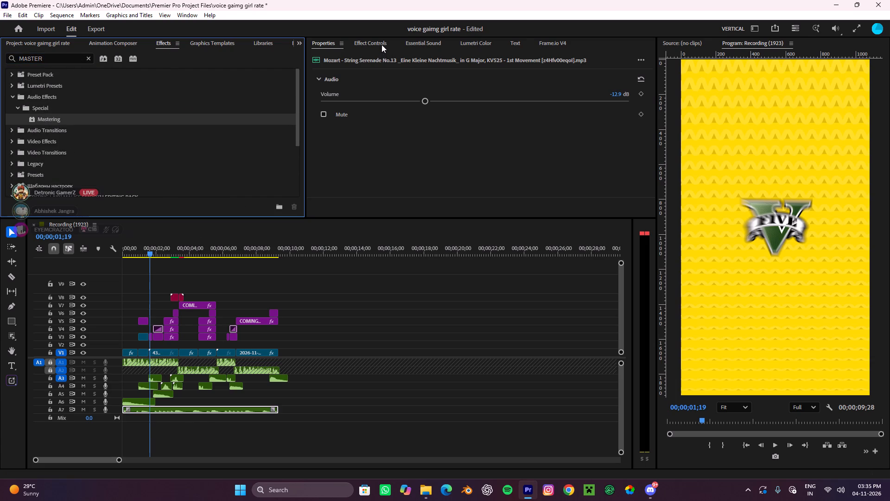
In the Mastering effect's custom setup, choose the Make Room For Vocals preset and lower the Exciter amount.
{"action": "left_click", "coordinate": [381, 45]}
{"action": "left_click", "coordinate": [416, 139]}
{"action": "left_click", "coordinate": [394, 142]}
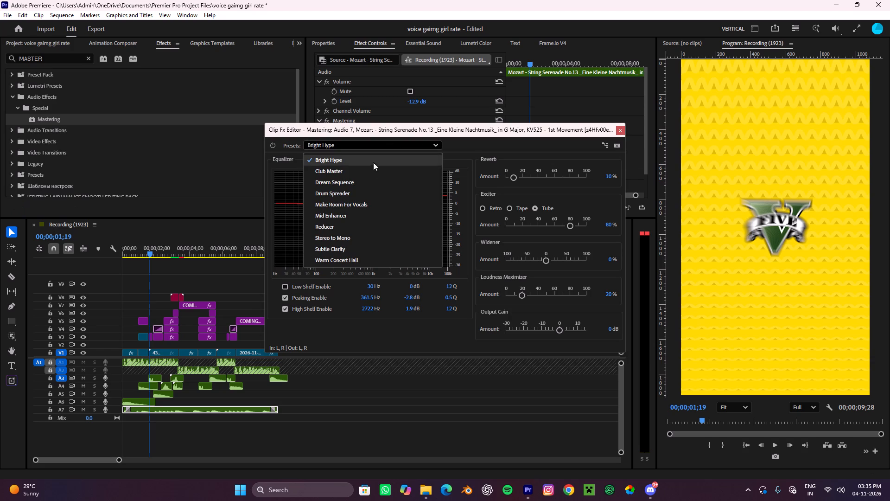
{"action": "left_click", "coordinate": [345, 202]}
{"action": "left_click_drag", "start_coordinate": [522, 222], "coordinate": [463, 226]}
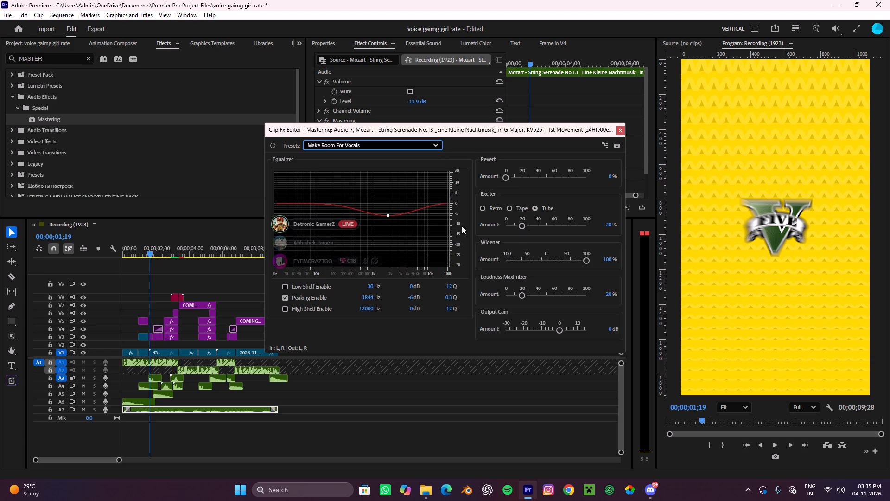
{"action": "left_click_drag", "start_coordinate": [520, 226], "coordinate": [484, 225]}
{"action": "left_click", "coordinate": [617, 135]}
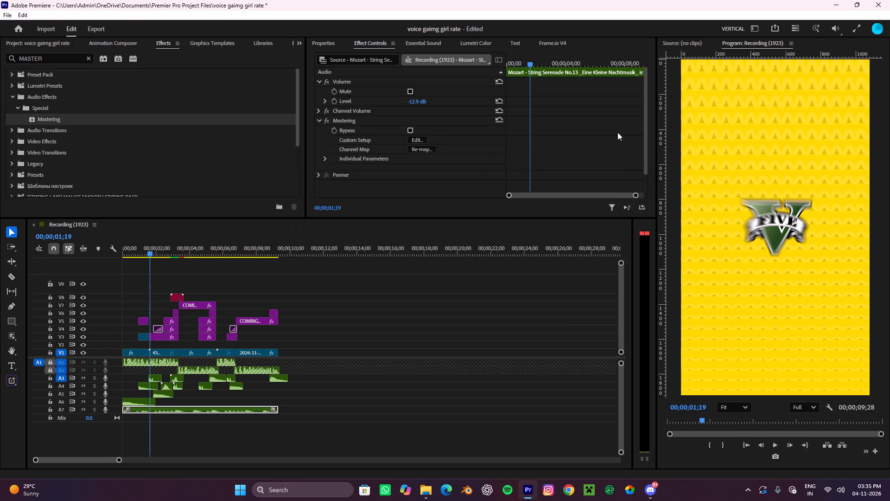
Play the whole sequence from its start to its end with the background music.
{"action": "left_click", "coordinate": [378, 284]}
{"action": "left_click_drag", "start_coordinate": [182, 244], "coordinate": [69, 254]}
{"action": "key", "text": "space"}
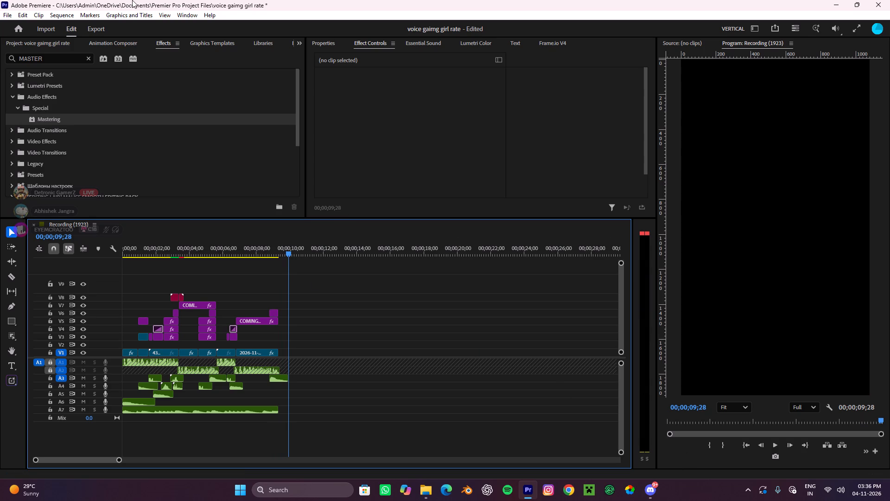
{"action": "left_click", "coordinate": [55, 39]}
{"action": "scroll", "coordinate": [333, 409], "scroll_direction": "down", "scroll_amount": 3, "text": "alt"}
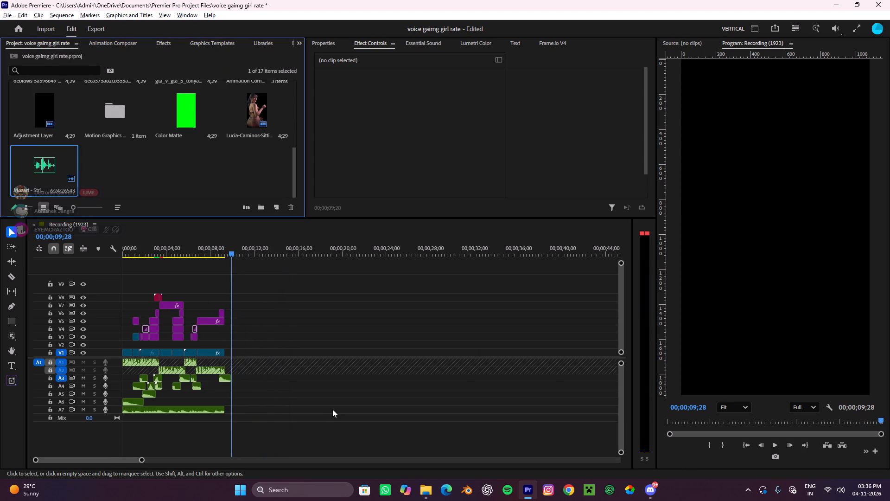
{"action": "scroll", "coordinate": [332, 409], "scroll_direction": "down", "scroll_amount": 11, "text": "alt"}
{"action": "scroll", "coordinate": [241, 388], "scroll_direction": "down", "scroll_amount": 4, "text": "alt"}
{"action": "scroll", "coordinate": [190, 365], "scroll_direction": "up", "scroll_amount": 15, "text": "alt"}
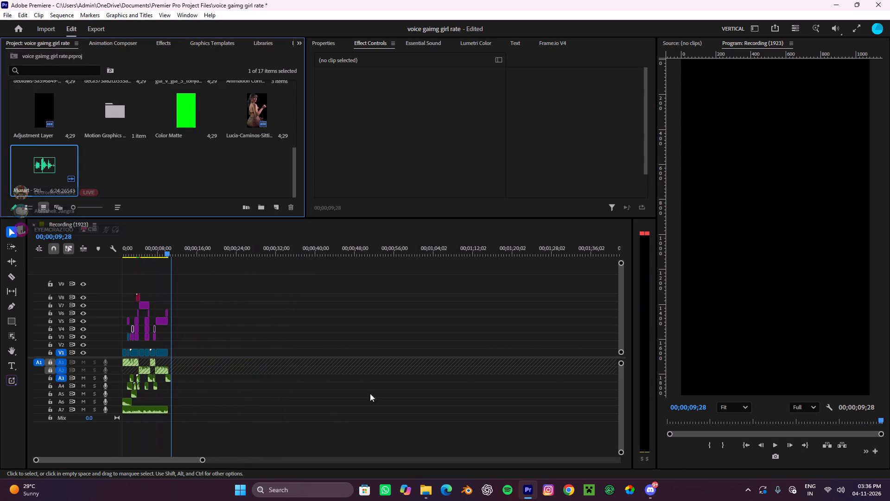
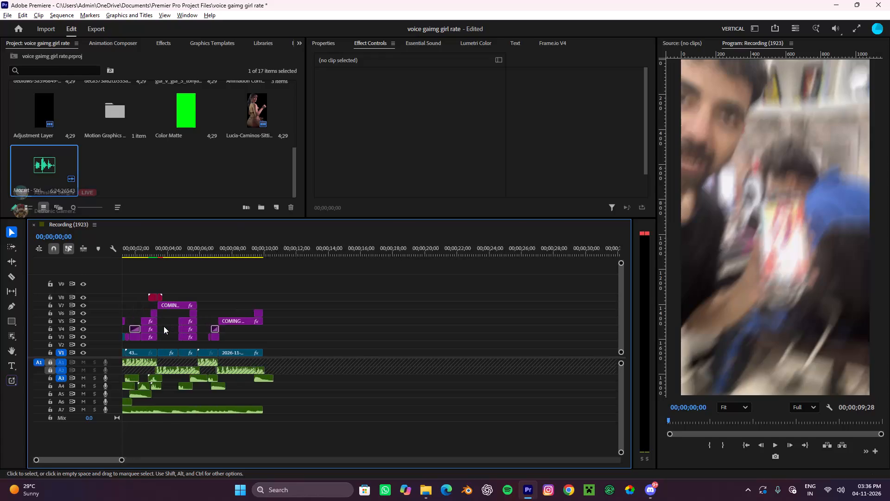
Play the opening of the sequence with the mastered music, and replay it from the first frame.
{"action": "scroll", "coordinate": [164, 326], "scroll_direction": "up", "scroll_amount": 3}
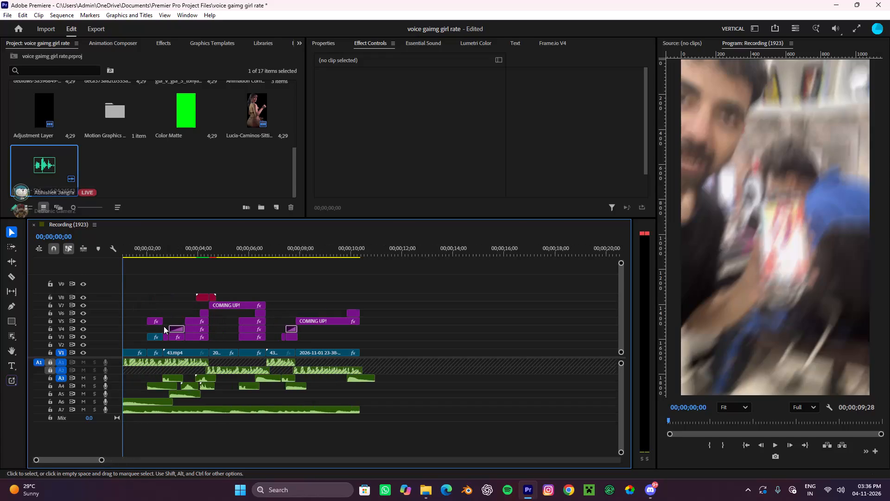
{"action": "scroll", "coordinate": [164, 326], "scroll_direction": "up", "scroll_amount": 8}
{"action": "key", "text": "space"}
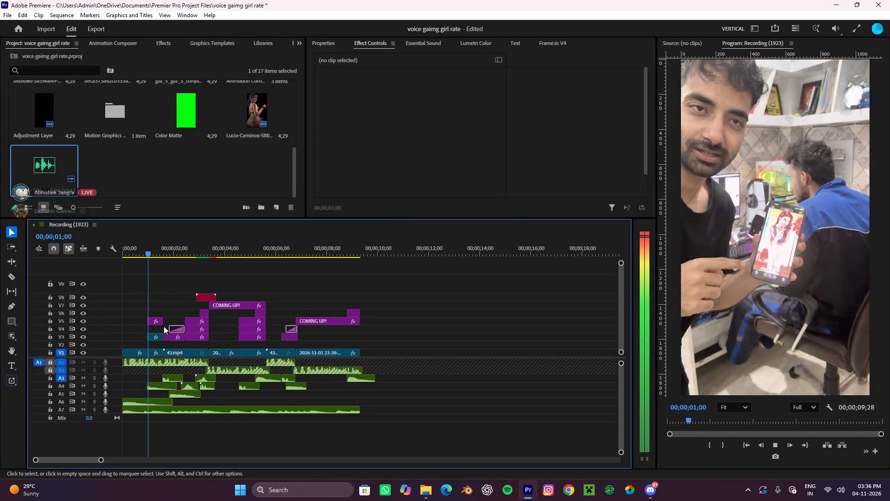
{"action": "key", "text": "space"}
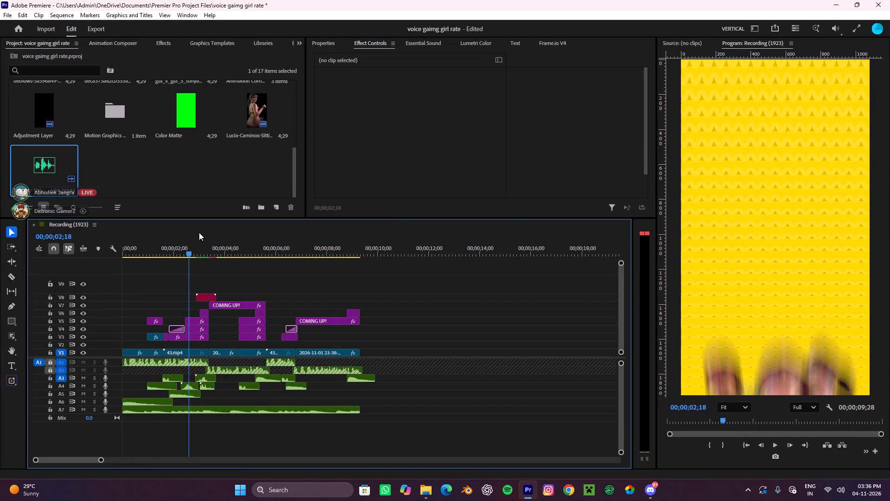
{"action": "left_click_drag", "start_coordinate": [179, 246], "coordinate": [70, 249]}
{"action": "key", "text": "space"}
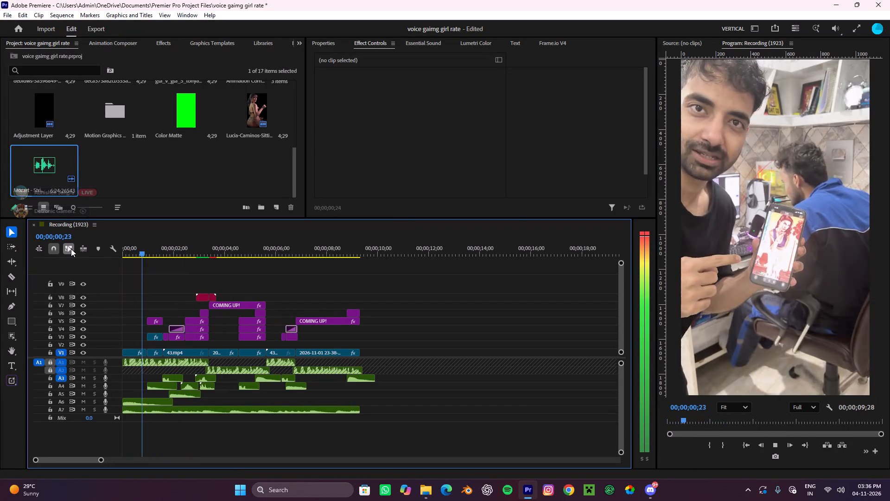
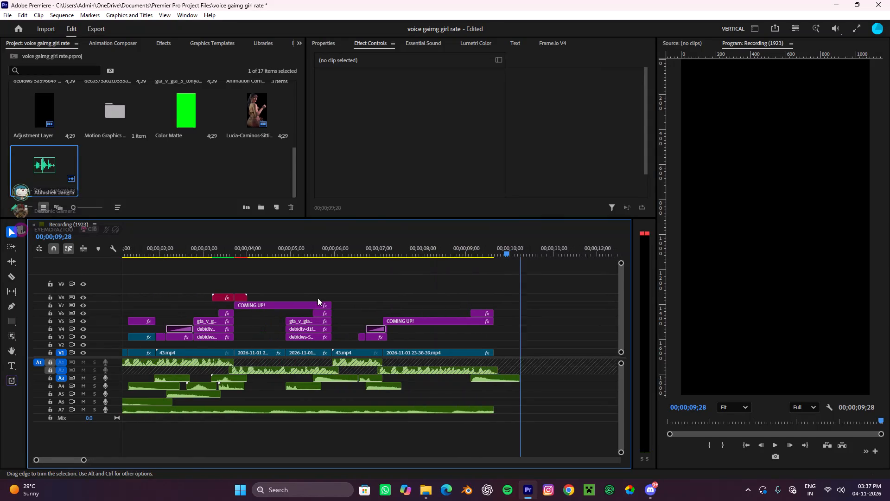
Scrub back to the first character cutout section and inspect the properties of the first 43.mp4 background clip.
{"action": "left_click_drag", "start_coordinate": [542, 244], "coordinate": [236, 308]}
{"action": "scroll", "coordinate": [179, 357], "scroll_direction": "up", "scroll_amount": 4}
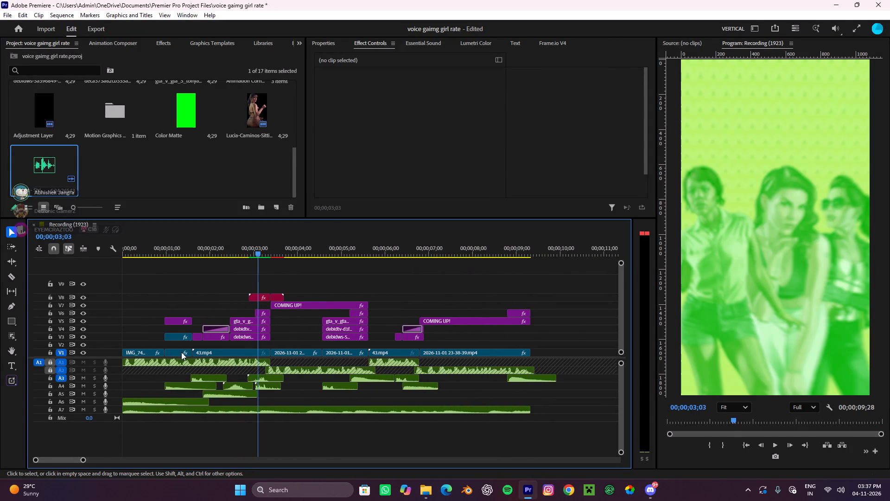
{"action": "scroll", "coordinate": [181, 352], "scroll_direction": "up", "scroll_amount": 4}
{"action": "left_click", "coordinate": [229, 351]}
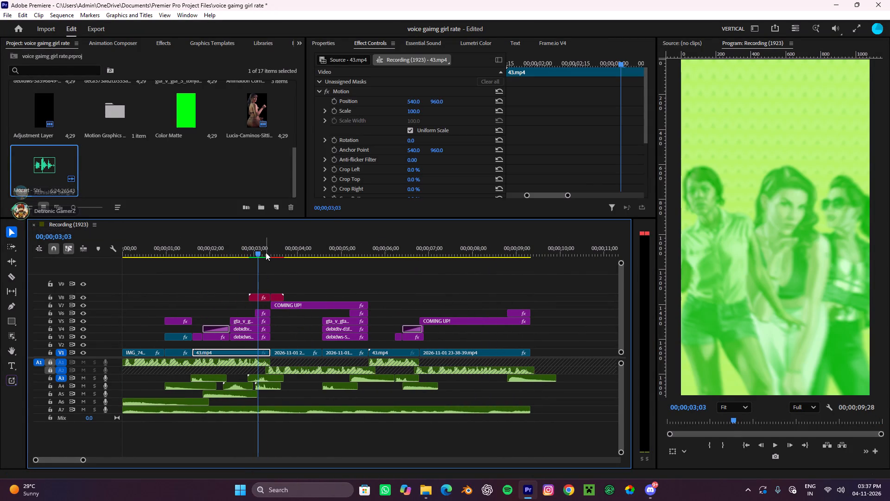
{"action": "left_click_drag", "start_coordinate": [263, 252], "coordinate": [239, 272]}
{"action": "scroll", "coordinate": [232, 358], "scroll_direction": "up", "scroll_amount": 3}
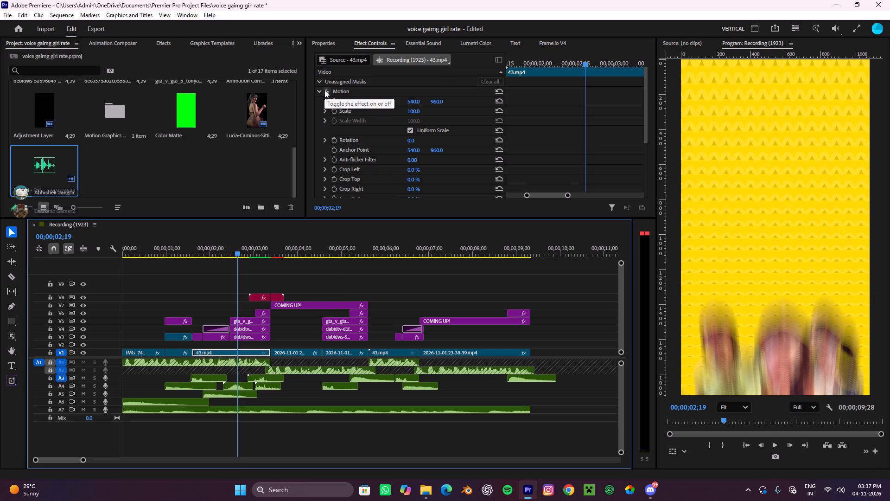
{"action": "scroll", "coordinate": [324, 90], "scroll_direction": "up", "scroll_amount": 1}
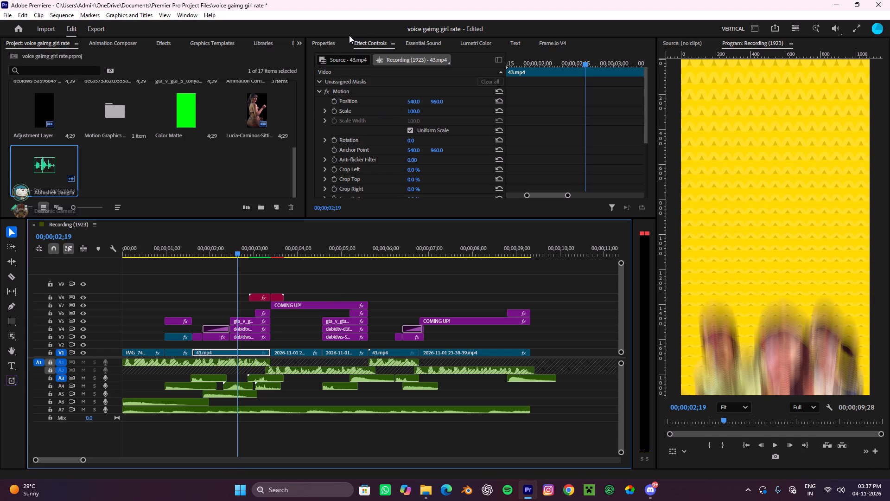
{"action": "left_click", "coordinate": [337, 42]}
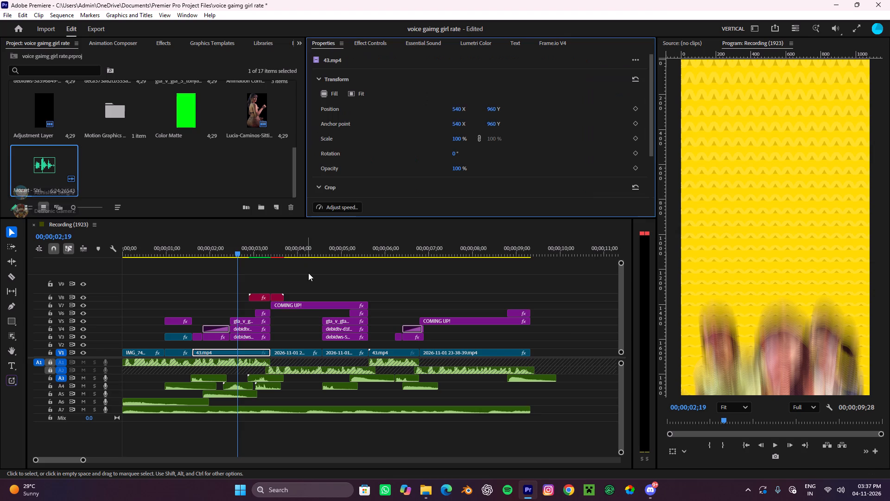
Play the sequence from 00;00;02;05 through the first COMING UP! title and the second group of character cutouts.
{"action": "left_click", "coordinate": [310, 275]}
{"action": "scroll", "coordinate": [219, 354], "scroll_direction": "up", "scroll_amount": 9, "text": "alt"}
{"action": "left_click_drag", "start_coordinate": [293, 253], "coordinate": [273, 266]}
{"action": "left_click", "coordinate": [310, 276]}
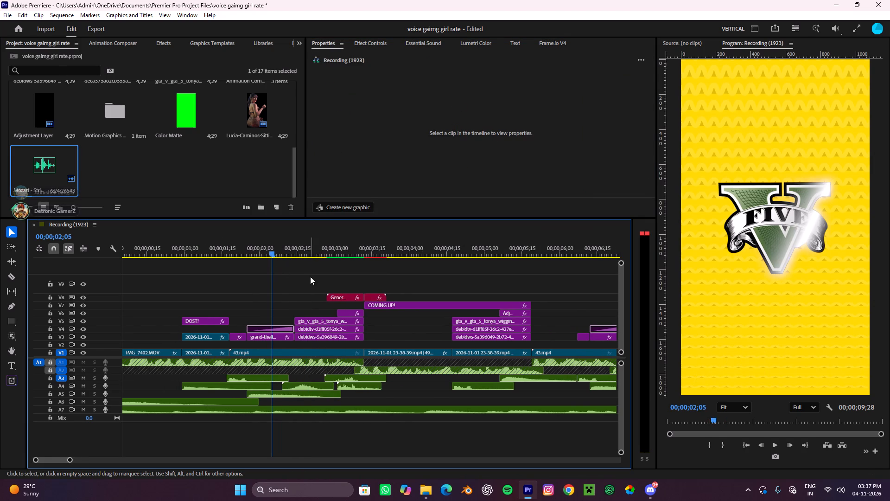
{"action": "key", "text": "space"}
{"action": "scroll", "coordinate": [348, 309], "scroll_direction": "down", "scroll_amount": 3}
{"action": "scroll", "coordinate": [341, 319], "scroll_direction": "down", "scroll_amount": 4, "text": "alt"}
{"action": "key", "text": "space"}
{"action": "left_click", "coordinate": [377, 290]}
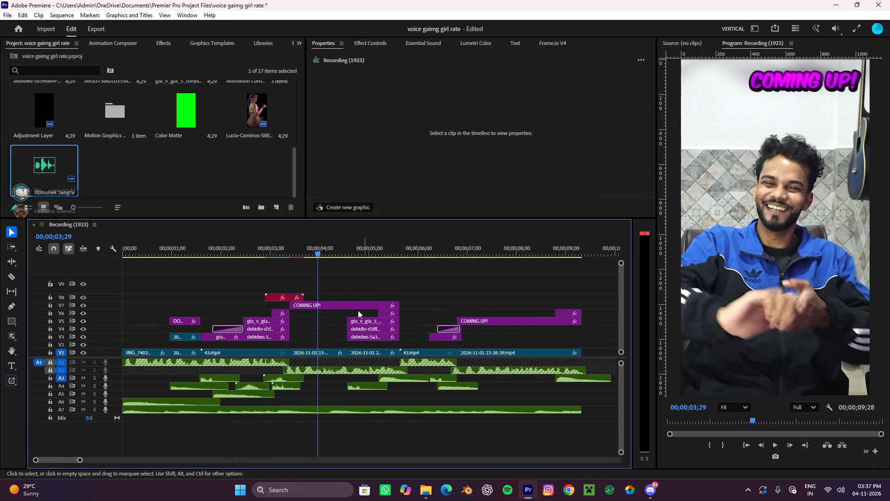
{"action": "key", "text": "space"}
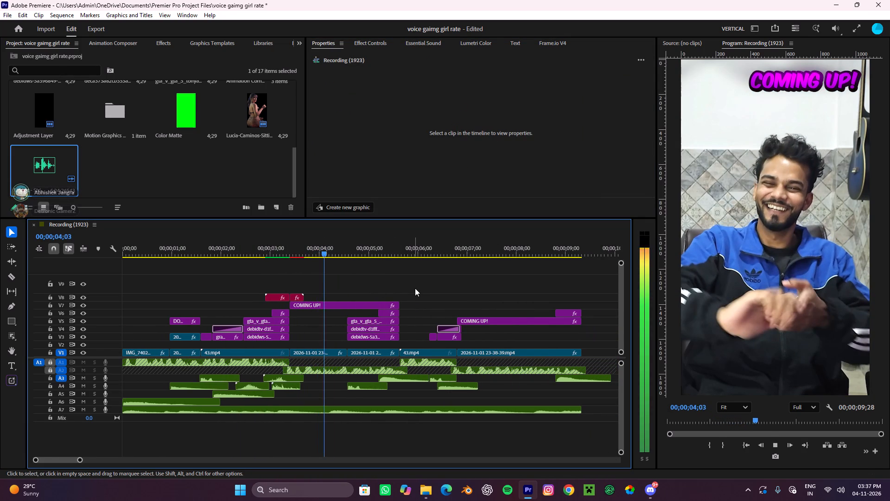
{"action": "key", "text": "space"}
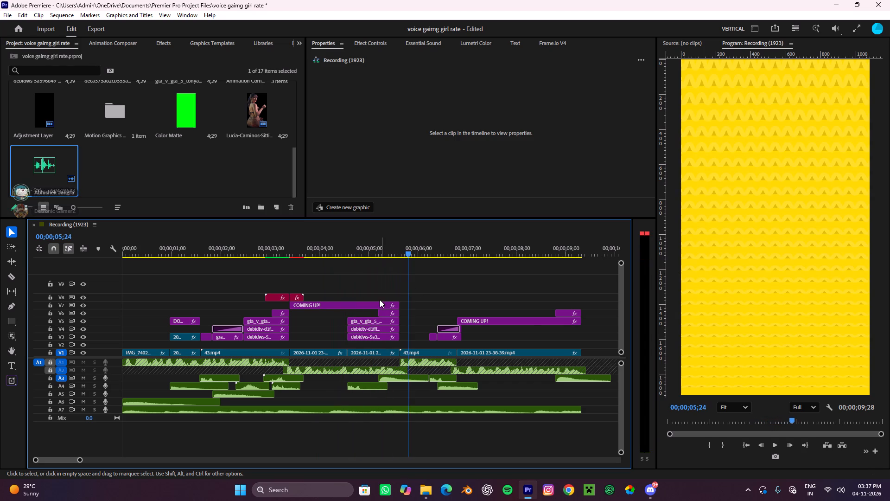
Cut the Transform (03. Slide In Up) effect from the gta_v_gta_5_tonya cutout on V5 under the first COMING UP! title.
{"action": "scroll", "coordinate": [371, 315], "scroll_direction": "up", "scroll_amount": 4, "text": "alt"}
{"action": "left_click_drag", "start_coordinate": [429, 258], "coordinate": [309, 323]}
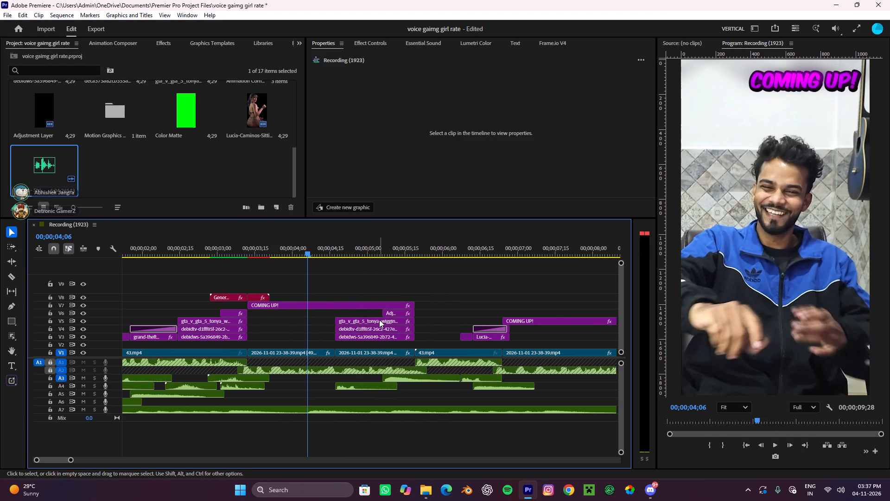
{"action": "left_click", "coordinate": [378, 321]}
{"action": "left_click_drag", "start_coordinate": [315, 252], "coordinate": [346, 271]}
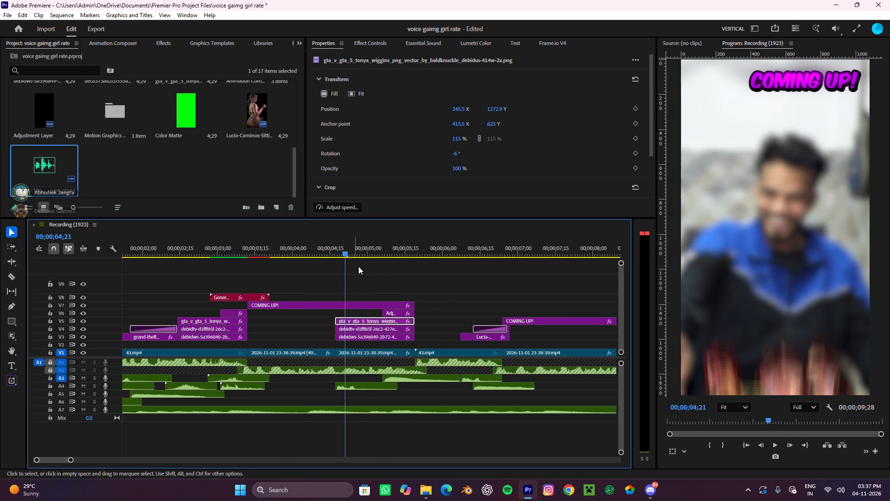
{"action": "left_click", "coordinate": [392, 39]}
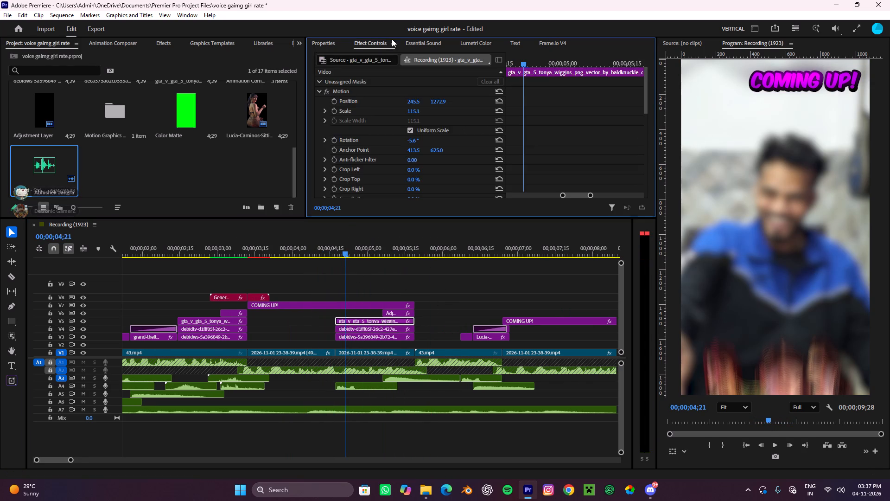
{"action": "scroll", "coordinate": [365, 104], "scroll_direction": "down", "scroll_amount": 15}
{"action": "scroll", "coordinate": [368, 152], "scroll_direction": "down", "scroll_amount": 4}
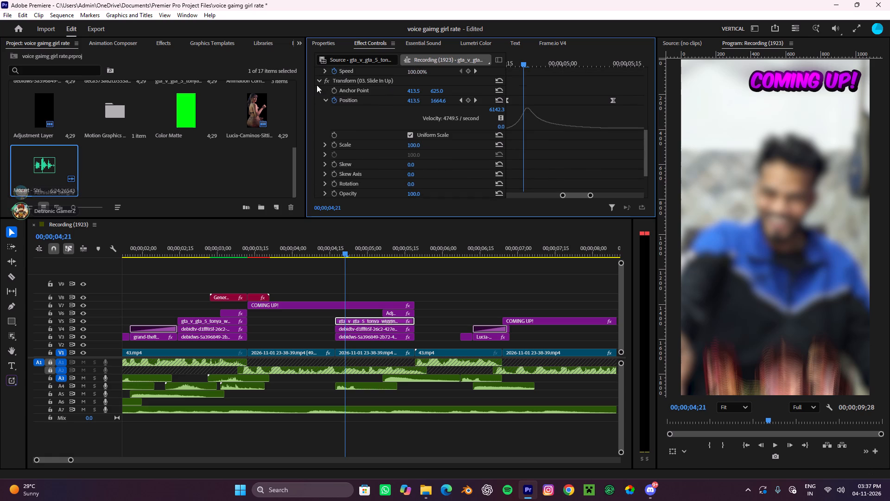
{"action": "left_click", "coordinate": [316, 78]}
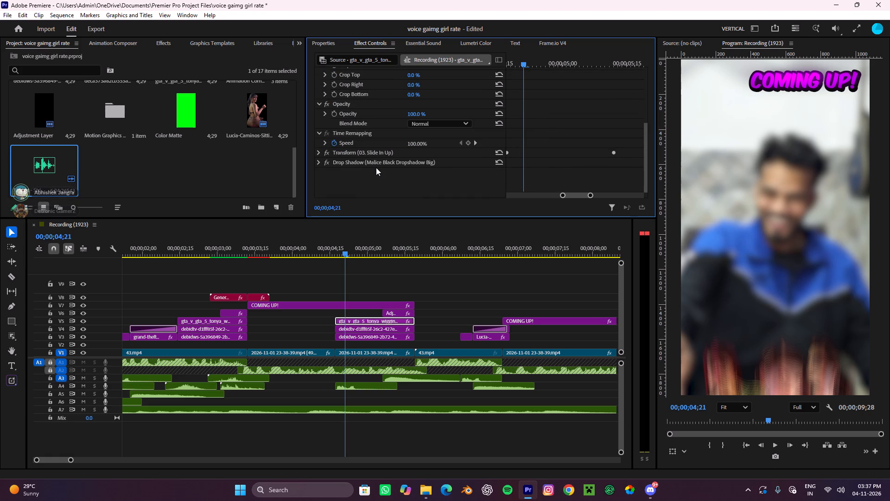
{"action": "left_click", "coordinate": [370, 163], "text": "ctrl"}
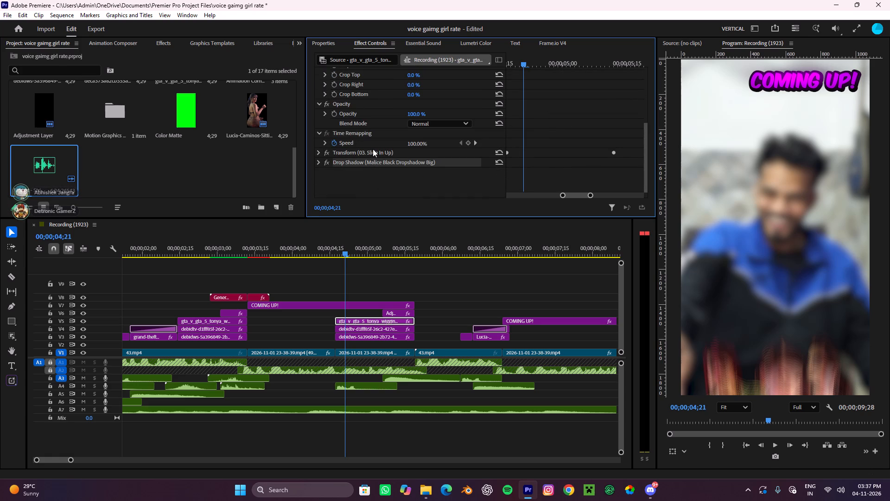
{"action": "left_click", "coordinate": [352, 158]}
{"action": "left_click", "coordinate": [348, 154]}
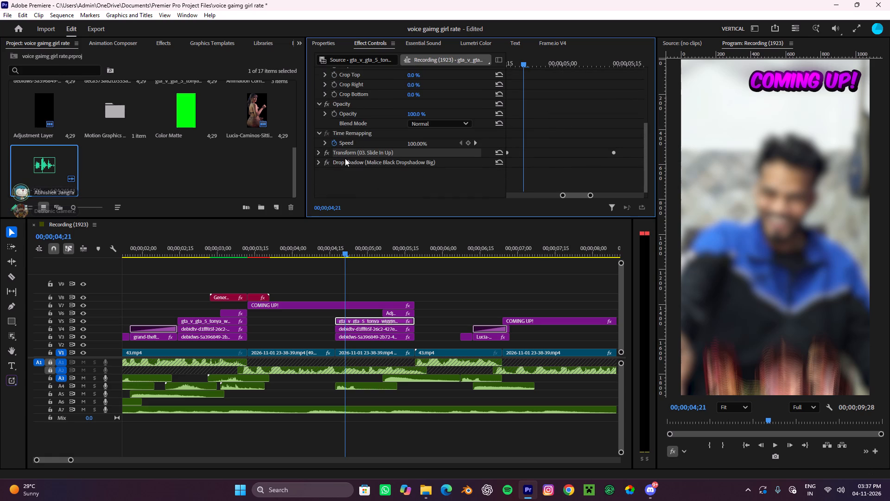
{"action": "key", "text": "ctrl+x"}
Cut the Transform (03. Slide In Up) effect from the debidtv cutout on V4 under the first COMING UP! title.
{"action": "left_click", "coordinate": [357, 330]}
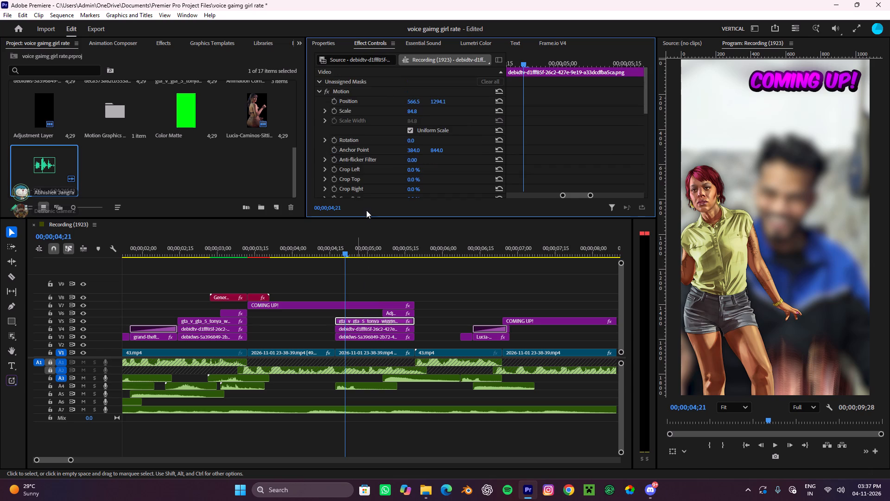
{"action": "scroll", "coordinate": [366, 210], "scroll_direction": "down", "scroll_amount": 14}
{"action": "scroll", "coordinate": [358, 170], "scroll_direction": "down", "scroll_amount": 13}
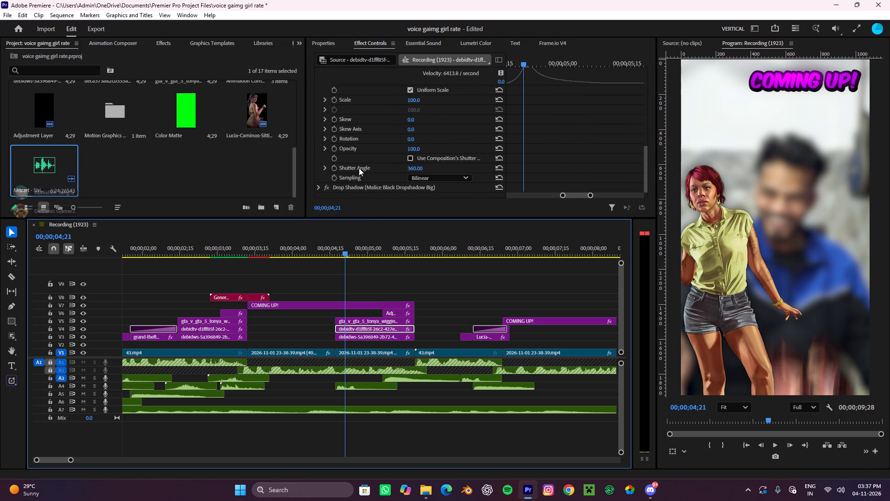
{"action": "scroll", "coordinate": [359, 168], "scroll_direction": "down", "scroll_amount": 3}
{"action": "scroll", "coordinate": [331, 102], "scroll_direction": "up", "scroll_amount": 6}
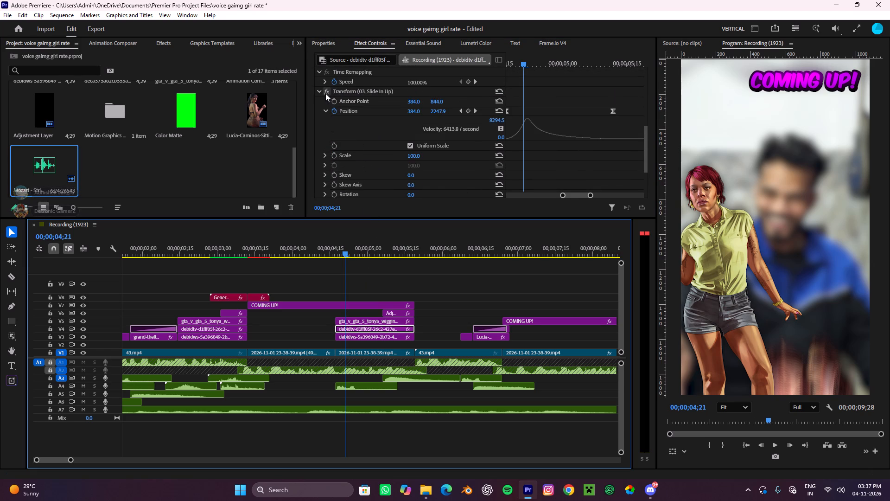
{"action": "left_click", "coordinate": [321, 92]}
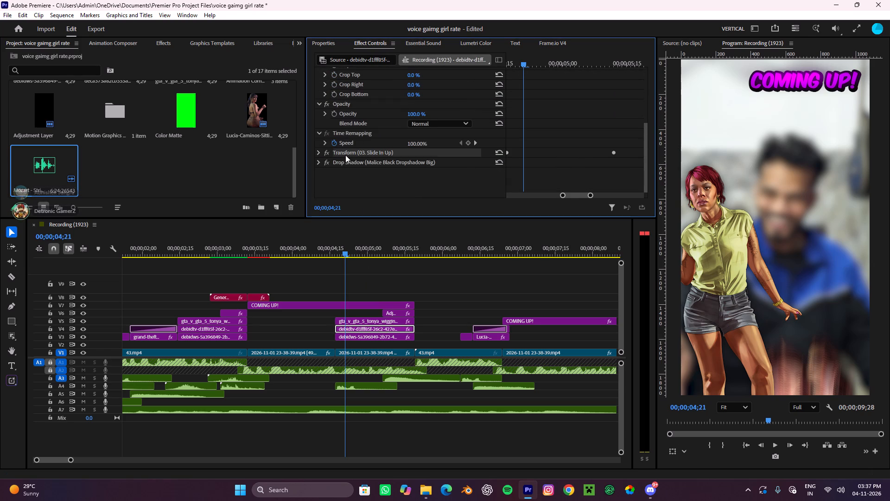
{"action": "left_click", "coordinate": [345, 155]}
{"action": "key", "text": "ctrl+x"}
Cut the Transform (03. Slide In Up) effect from the debidws cutout on V3 under the first COMING UP! title.
{"action": "left_click", "coordinate": [369, 334]}
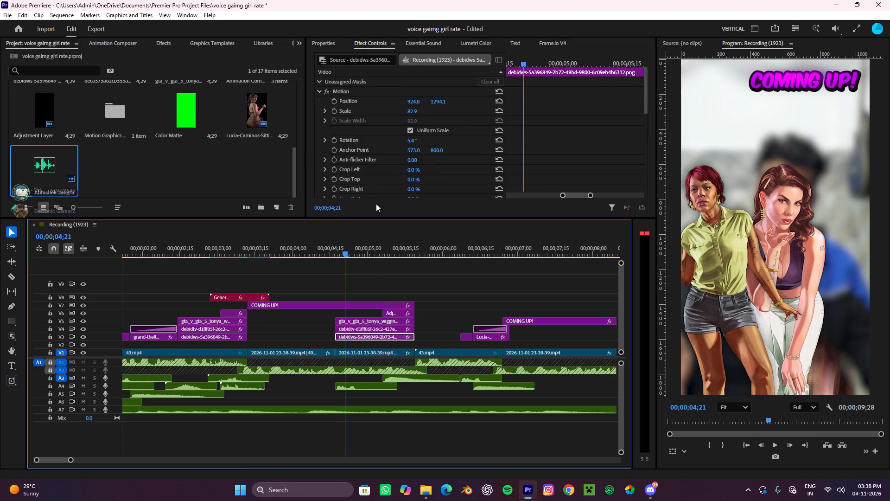
{"action": "scroll", "coordinate": [368, 181], "scroll_direction": "down", "scroll_amount": 20}
{"action": "scroll", "coordinate": [368, 181], "scroll_direction": "down", "scroll_amount": 7}
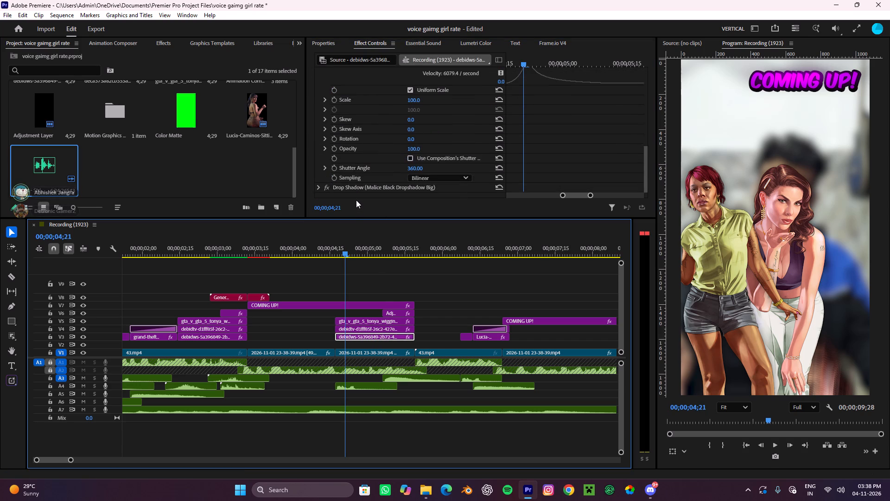
{"action": "scroll", "coordinate": [356, 200], "scroll_direction": "up", "scroll_amount": 9}
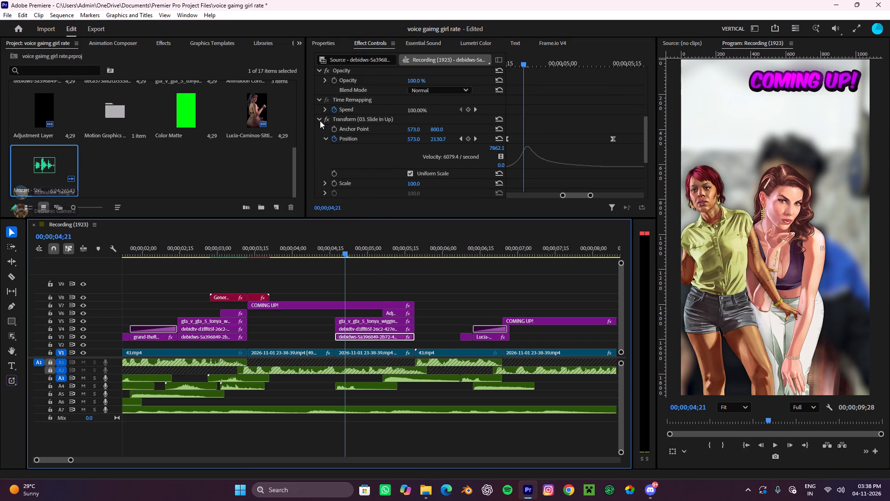
{"action": "left_click", "coordinate": [320, 121]}
{"action": "scroll", "coordinate": [350, 136], "scroll_direction": "down", "scroll_amount": 4}
{"action": "left_click", "coordinate": [355, 155]}
{"action": "key", "text": "ctrl+x"}
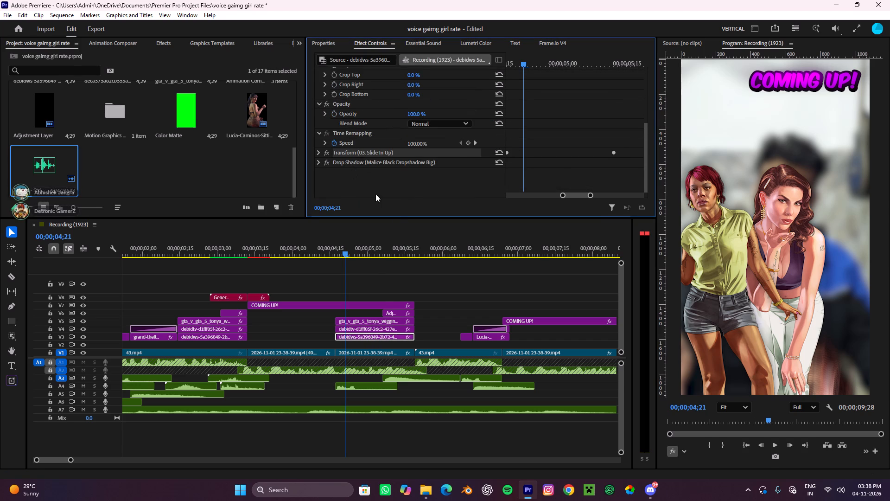
{"action": "scroll", "coordinate": [431, 315], "scroll_direction": "up", "scroll_amount": 3}
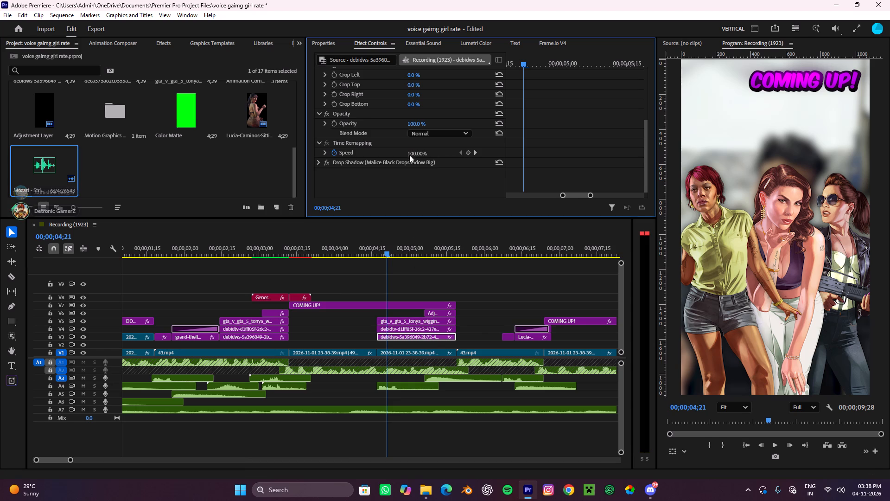
{"action": "scroll", "coordinate": [372, 108], "scroll_direction": "up", "scroll_amount": 9}
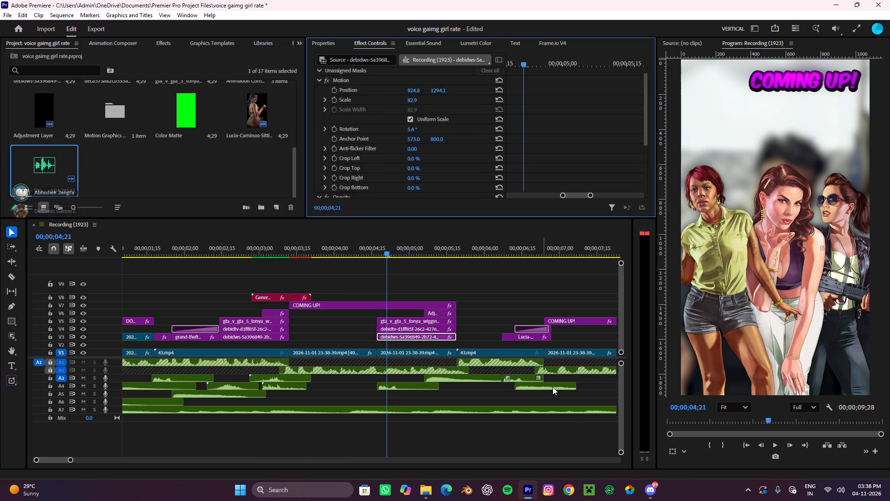